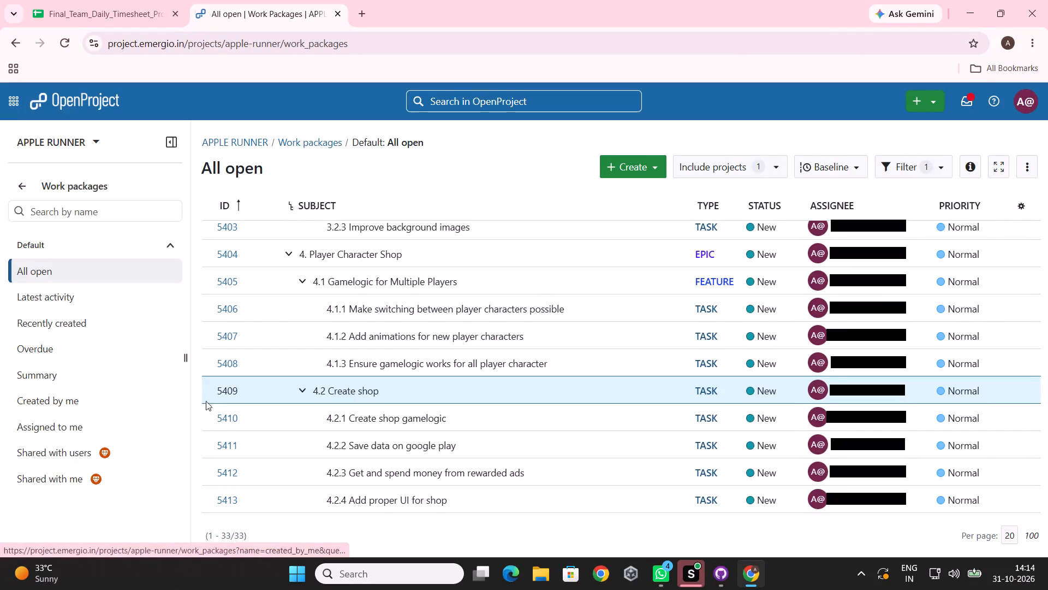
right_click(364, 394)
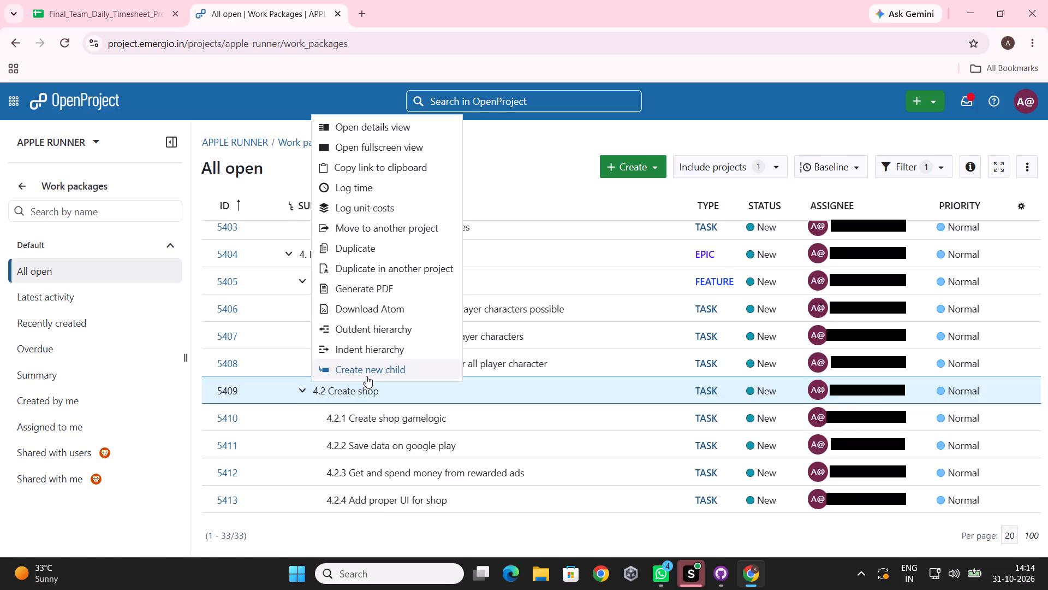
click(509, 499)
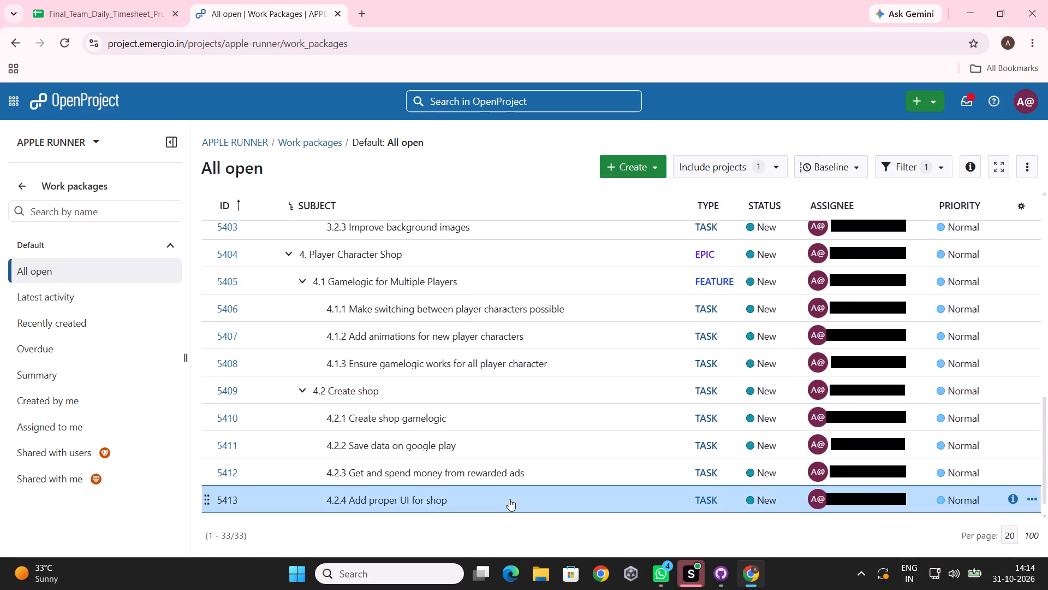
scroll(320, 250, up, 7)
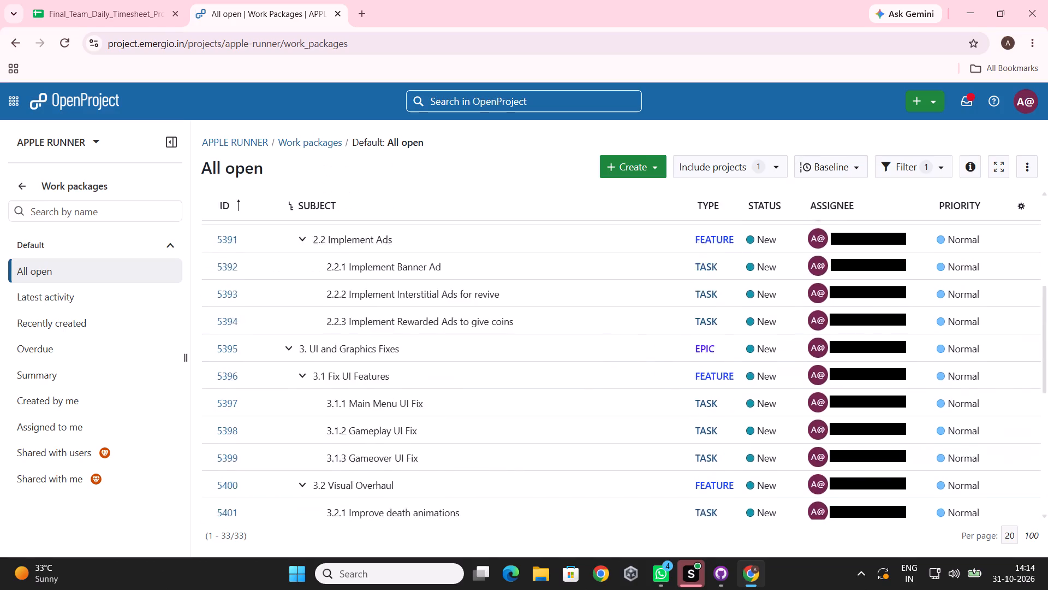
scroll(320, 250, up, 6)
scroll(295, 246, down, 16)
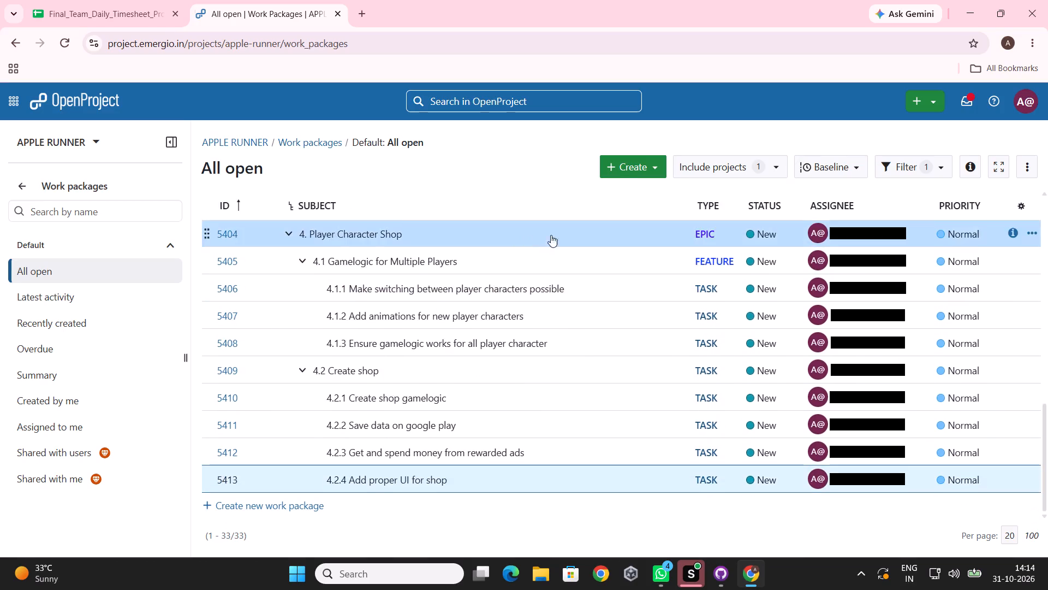
Create a new epic with the subject "5. Graphics Improvement", assigned to the same A@ member as the existing work packages, and save it.
click(615, 175)
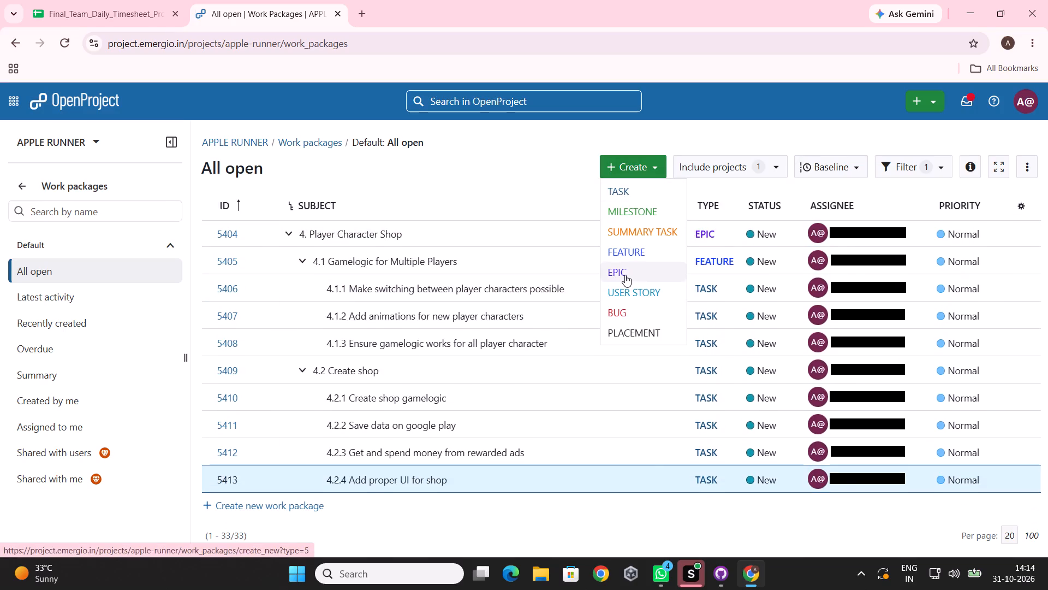
click(625, 275)
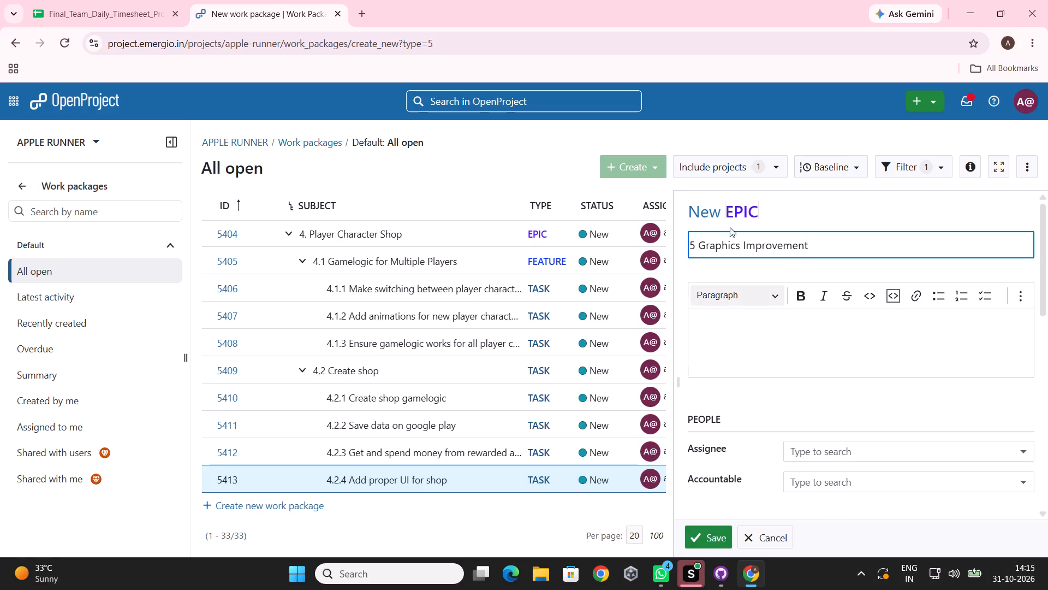
click(694, 244)
key(period)
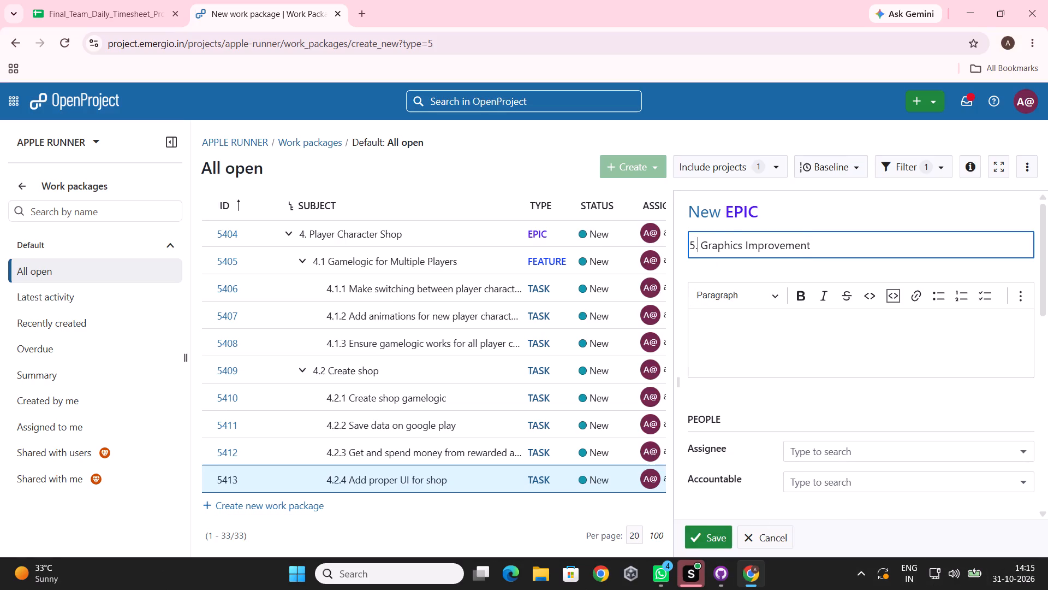
click(850, 441)
click(836, 469)
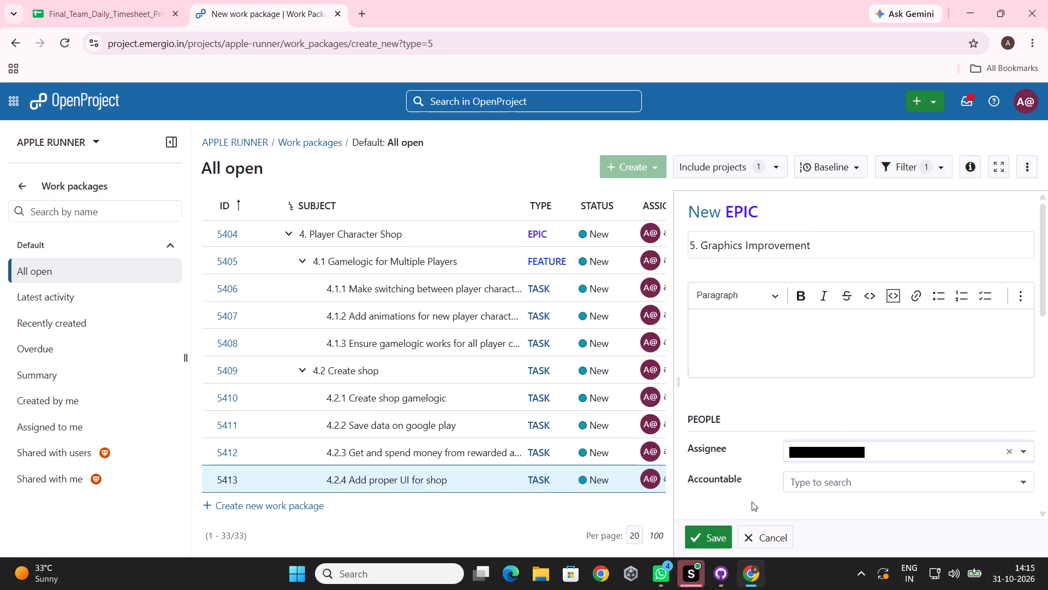
click(692, 529)
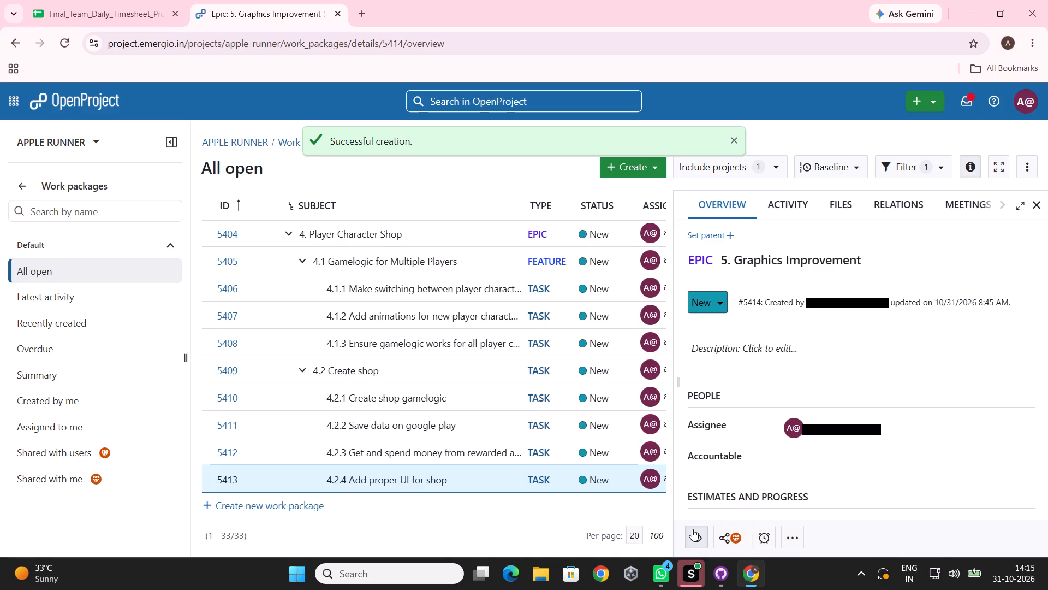
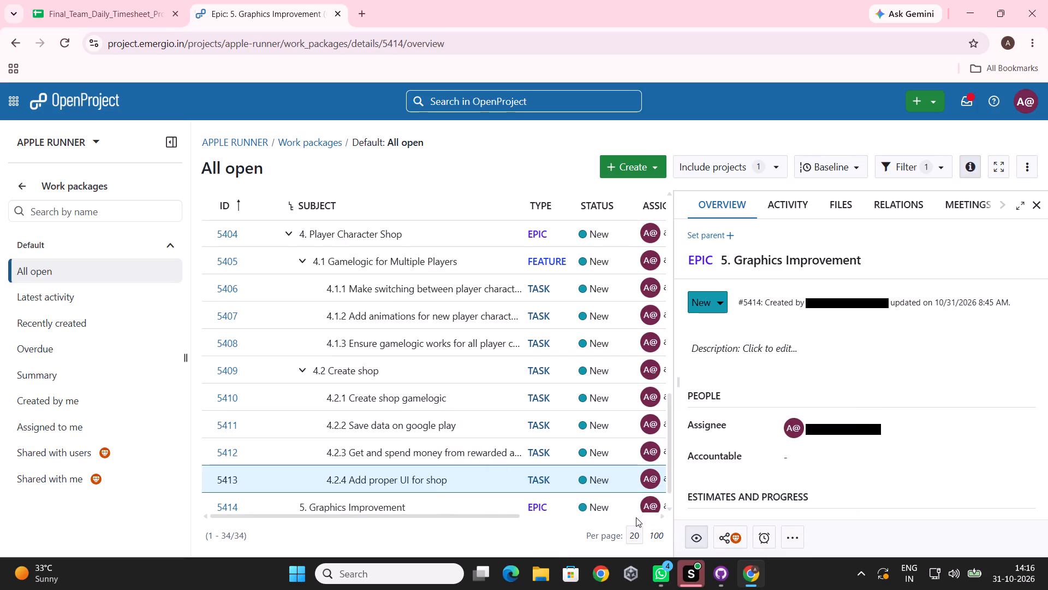
Create a Feature child "5.1 Sprite Improvement" under the epic 5. Graphics Improvement, assigned to the A@ member, and save it.
scroll(510, 529, down, 1)
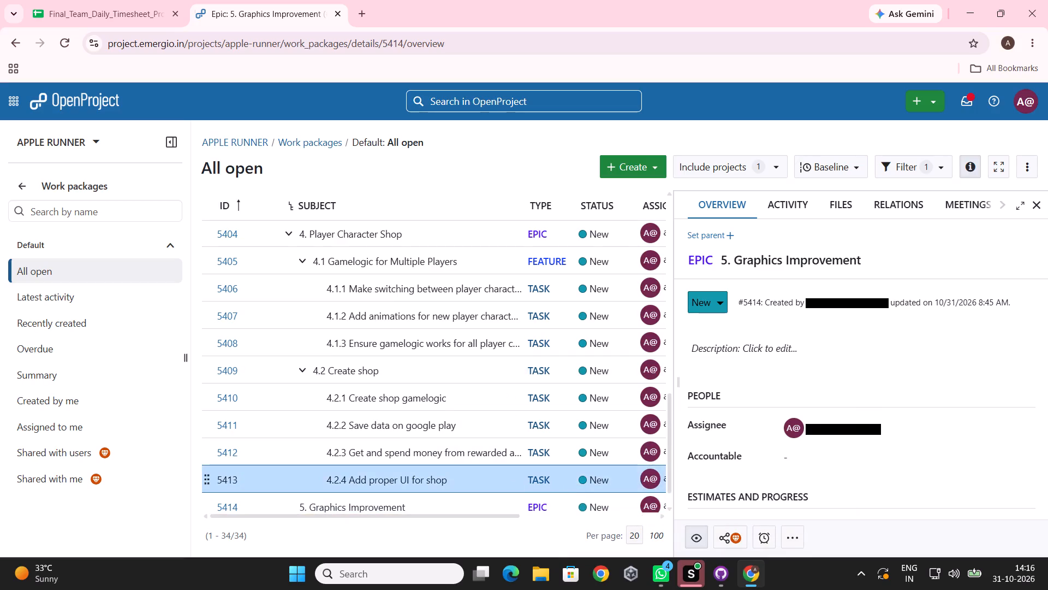
right_click(359, 498)
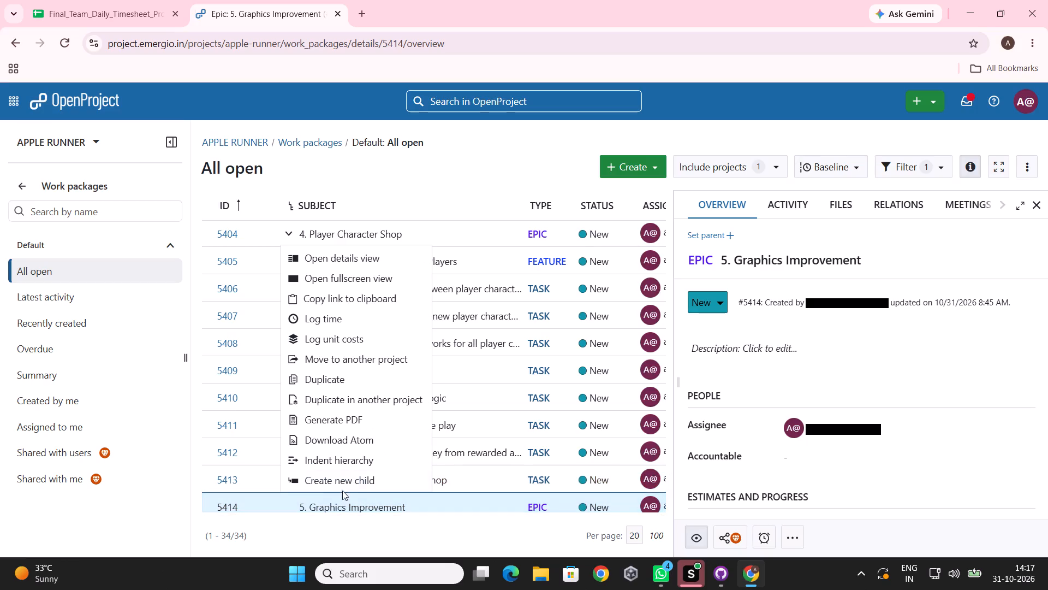
click(345, 486)
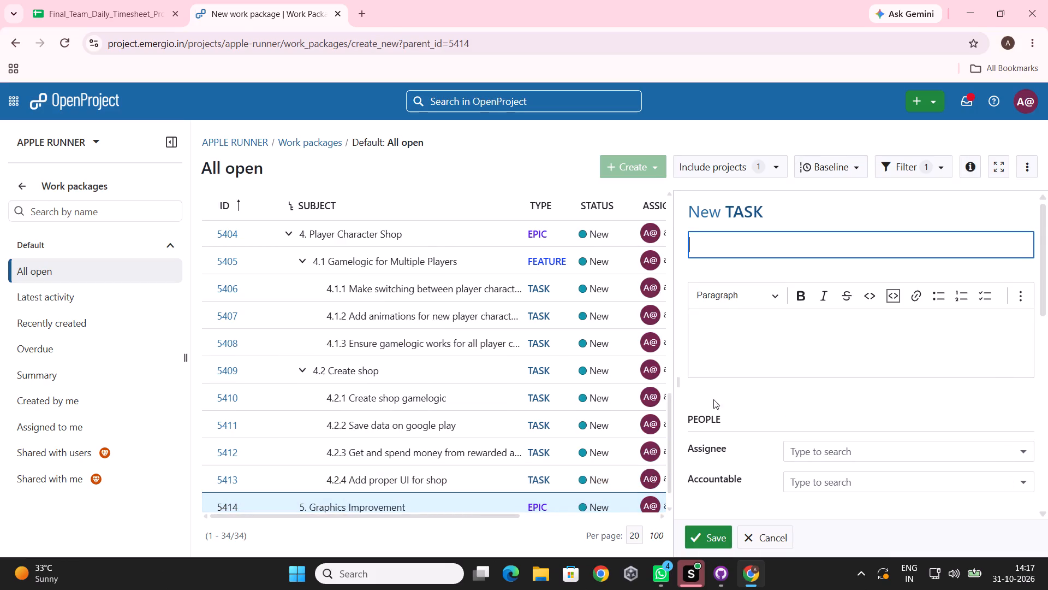
click(745, 209)
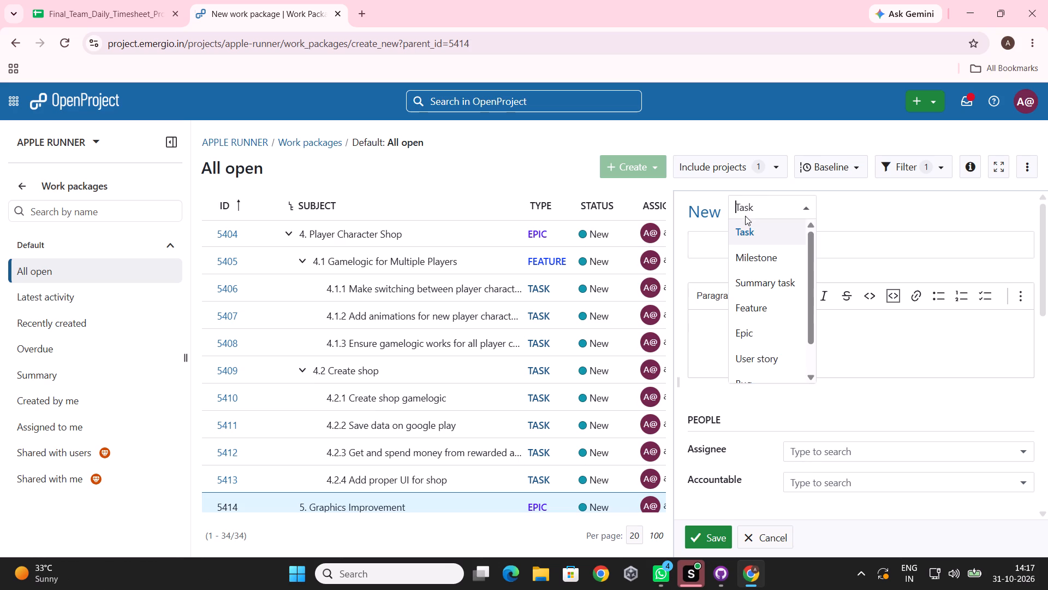
click(750, 308)
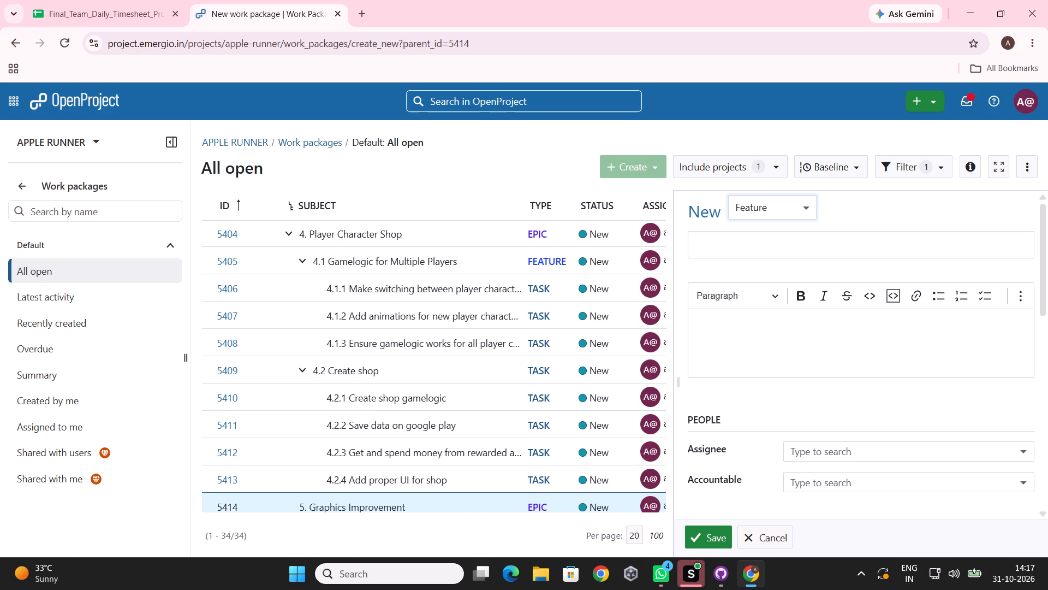
click(735, 248)
text(5.1)
key(space)
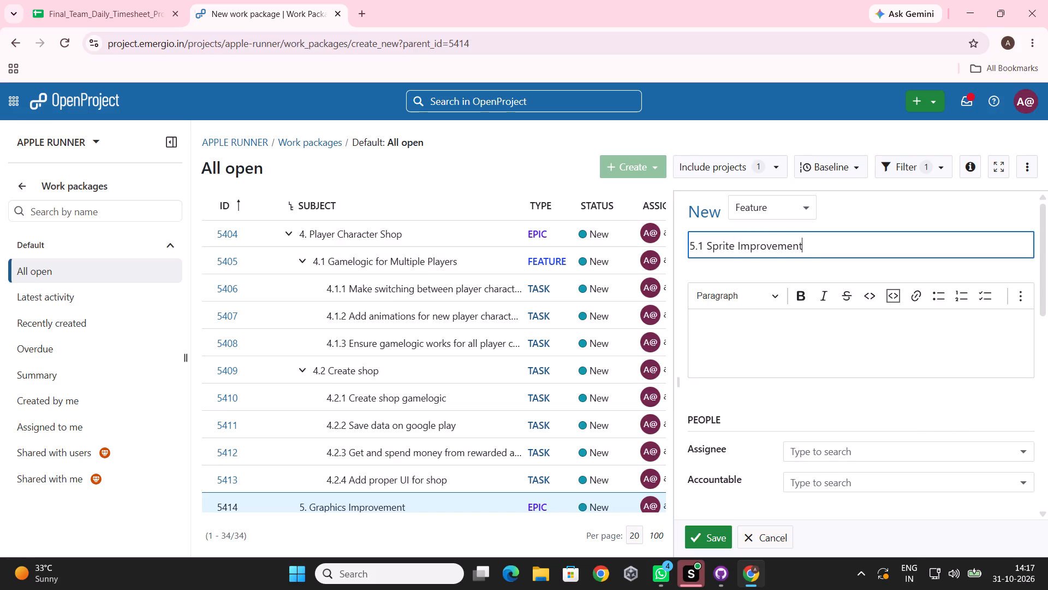
click(821, 458)
click(817, 469)
click(694, 526)
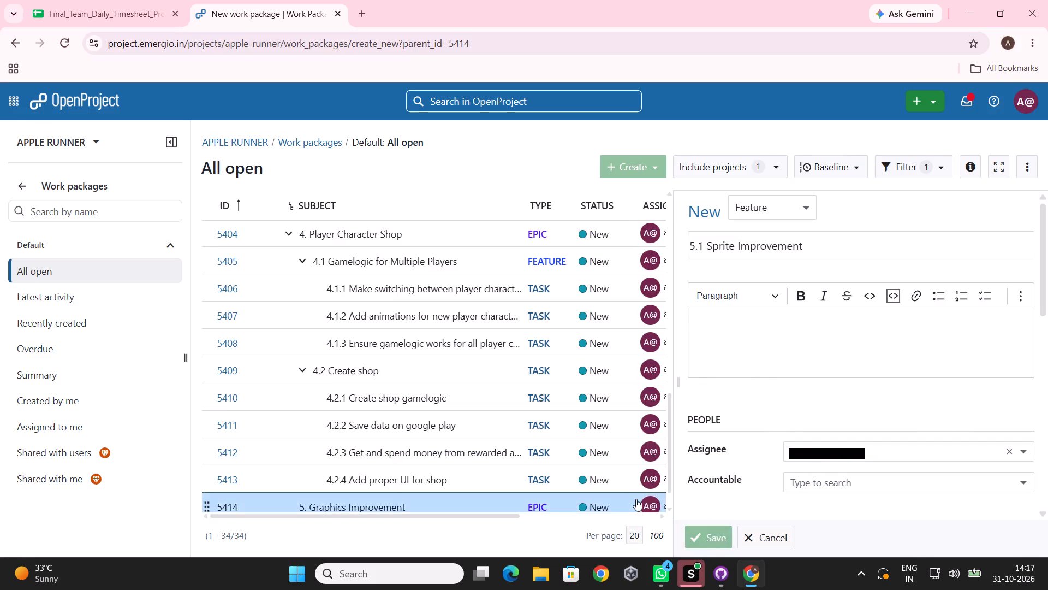
Create a child task "5.1.1 Improve player animations" under 5.1 Sprite Improvement, assigned to the A@ member, and save it.
scroll(433, 387, down, 2)
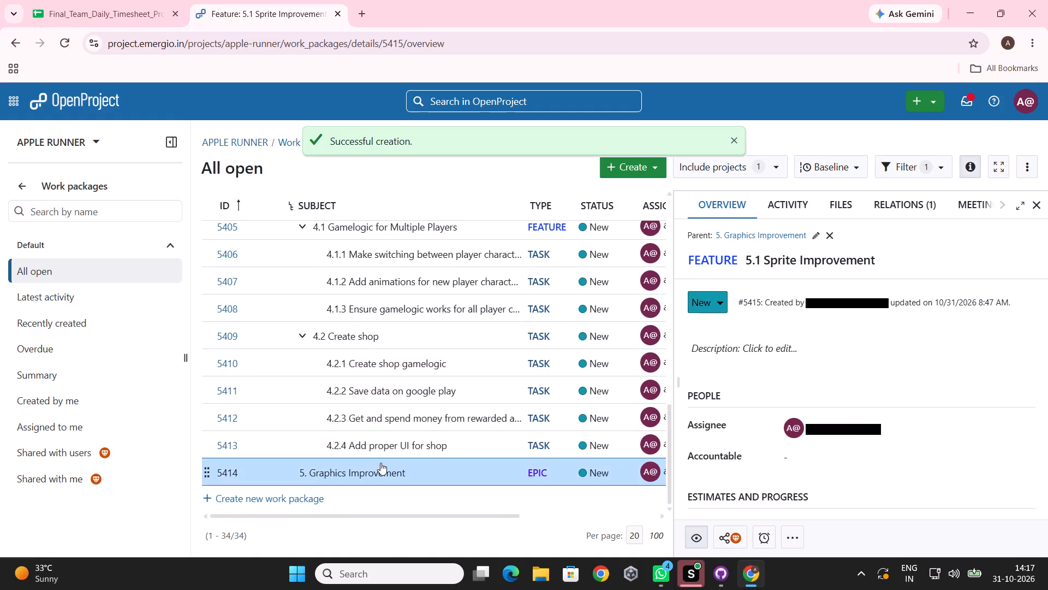
scroll(397, 461, down, 3)
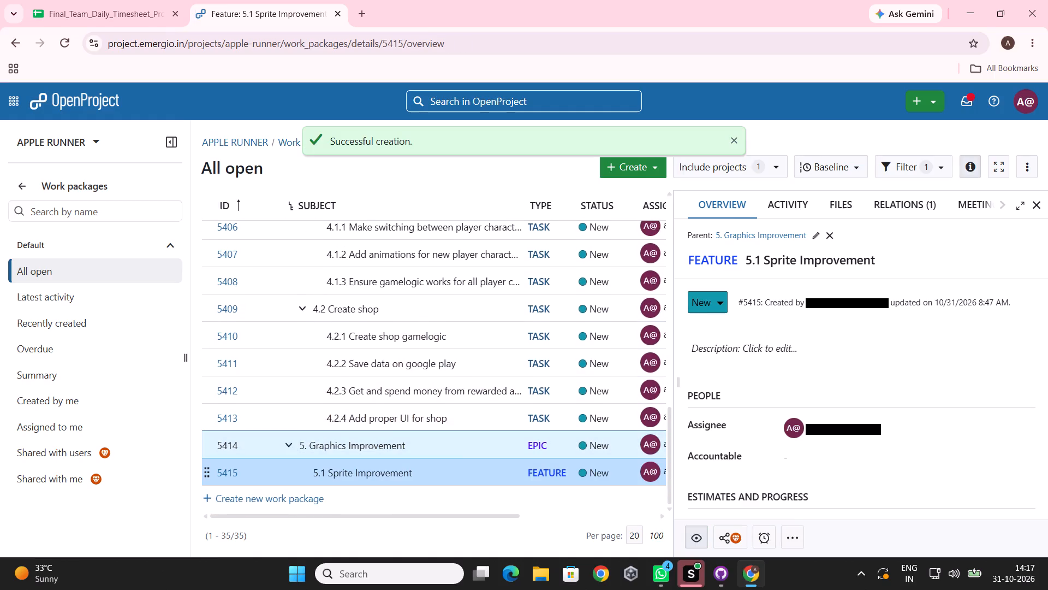
right_click(396, 473)
click(391, 457)
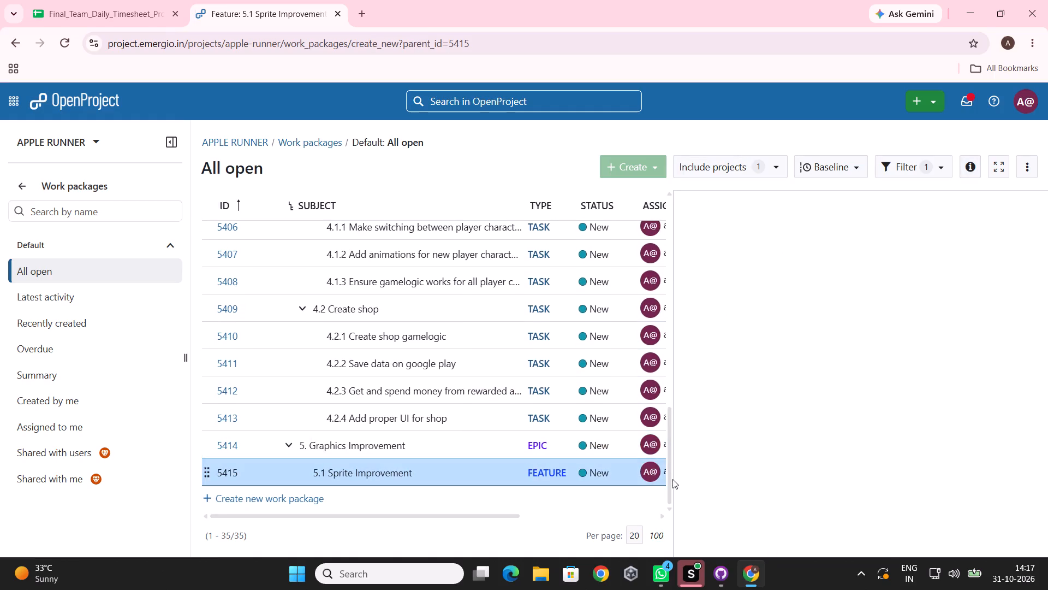
click(749, 253)
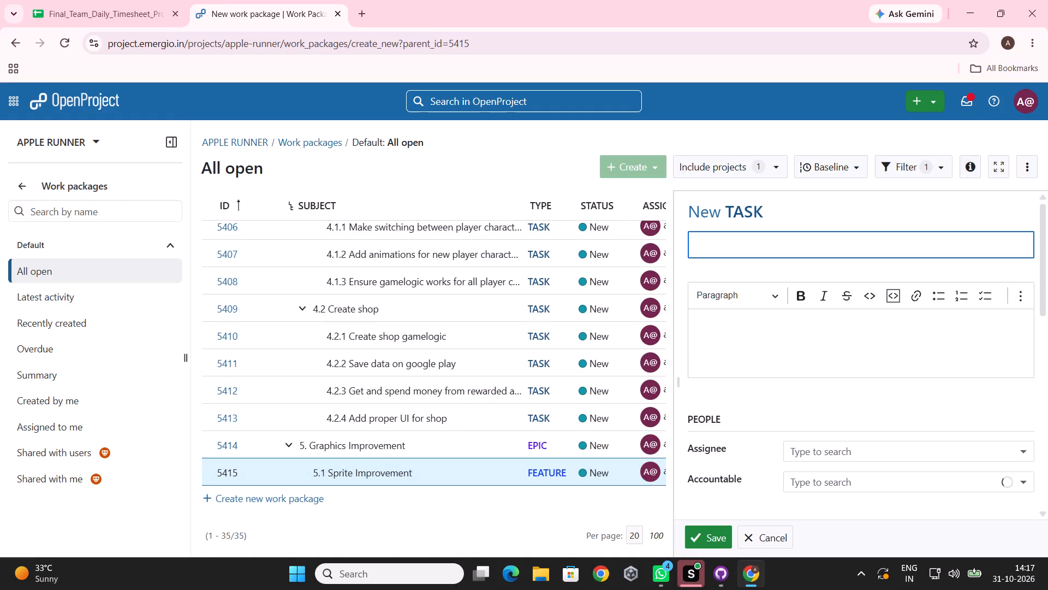
text(5.1)
text(.1)
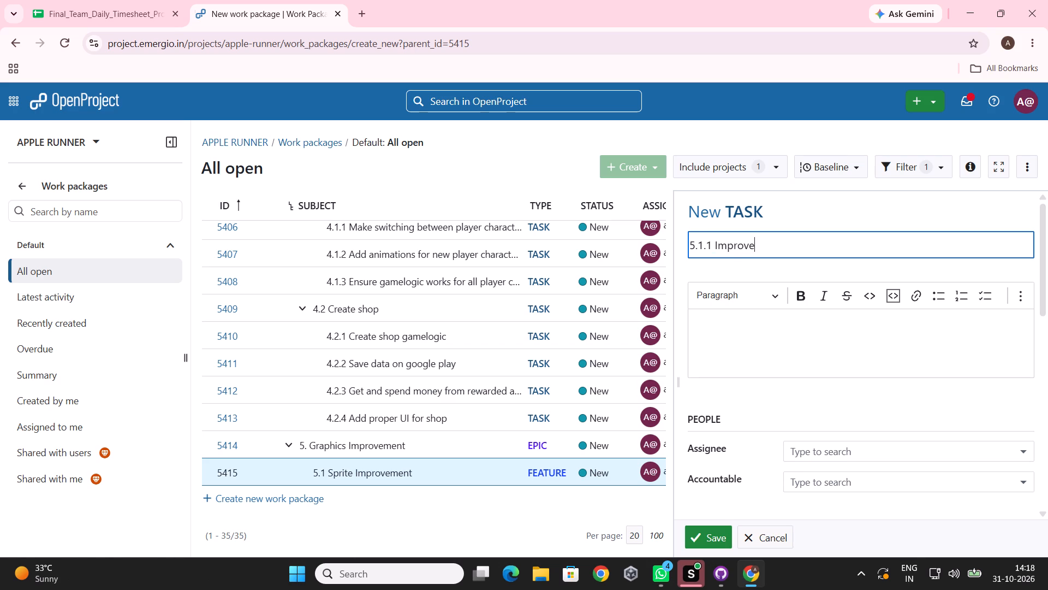
text(player animations)
click(860, 454)
click(842, 476)
click(716, 523)
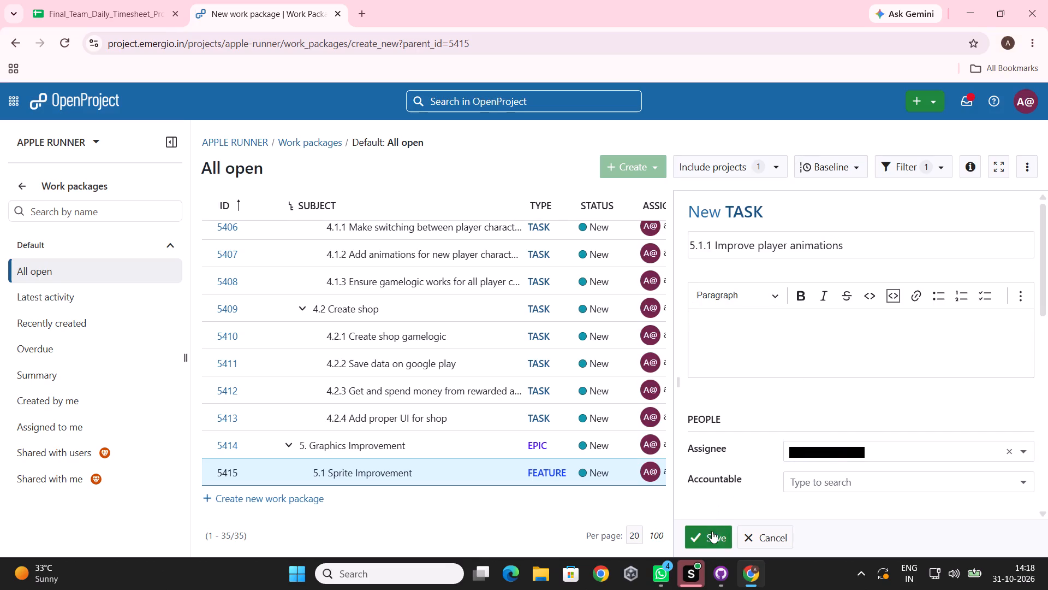
click(712, 531)
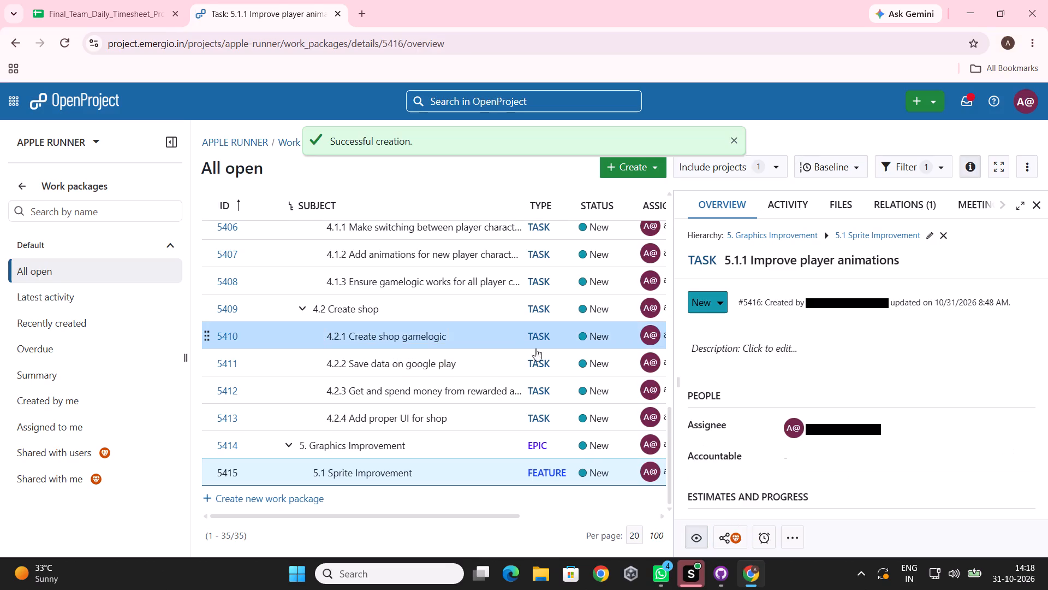
Create a child task "5.1.2 Improve apple and box sprites" under 5.1 Sprite Improvement, assigned to the A@ member, and save it.
scroll(296, 362, down, 2)
click(326, 466)
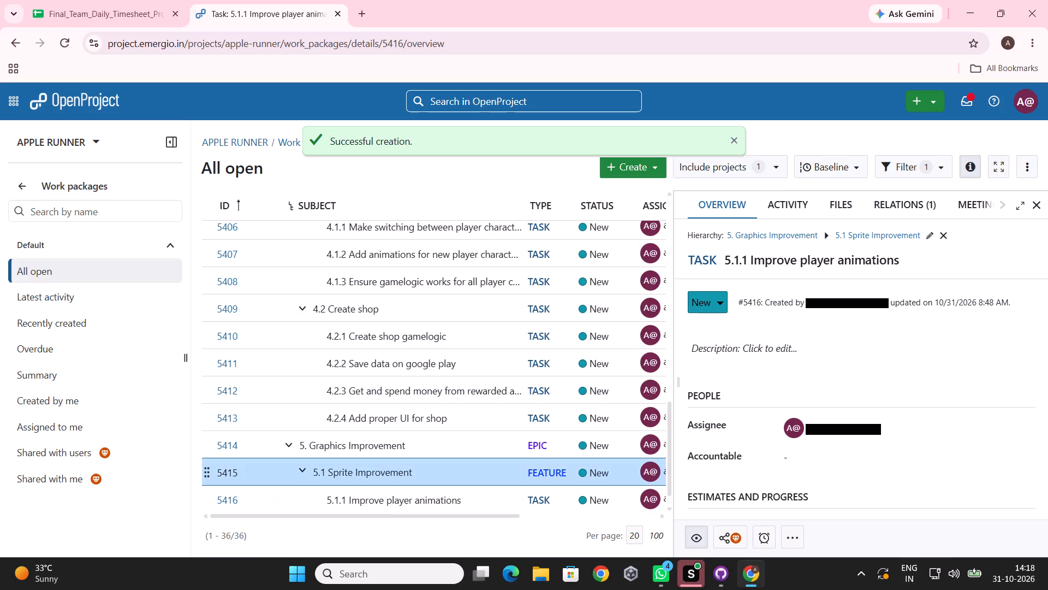
click(414, 467)
click(242, 470)
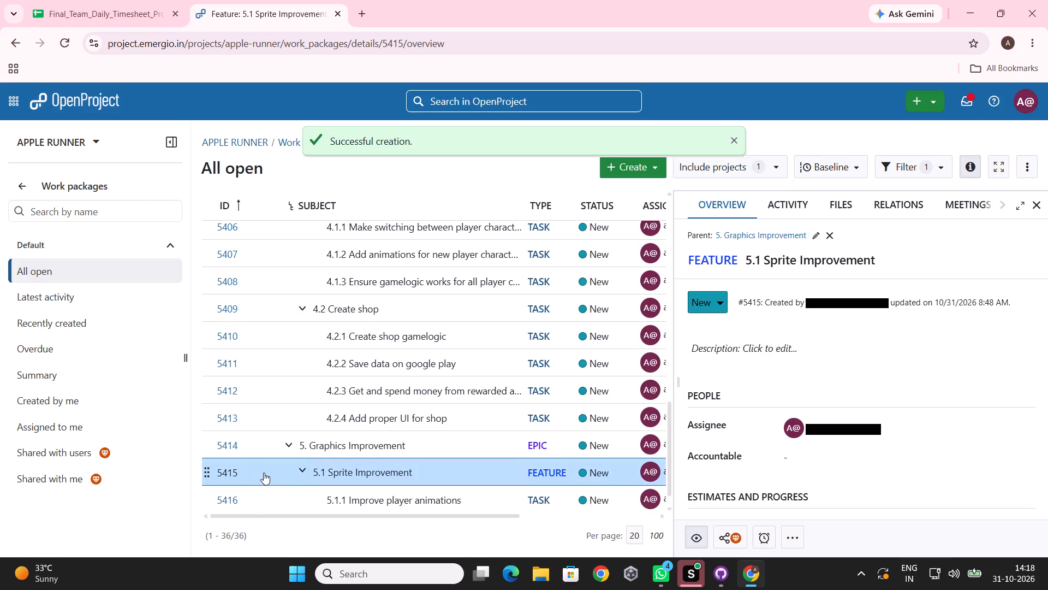
right_click(264, 473)
click(281, 457)
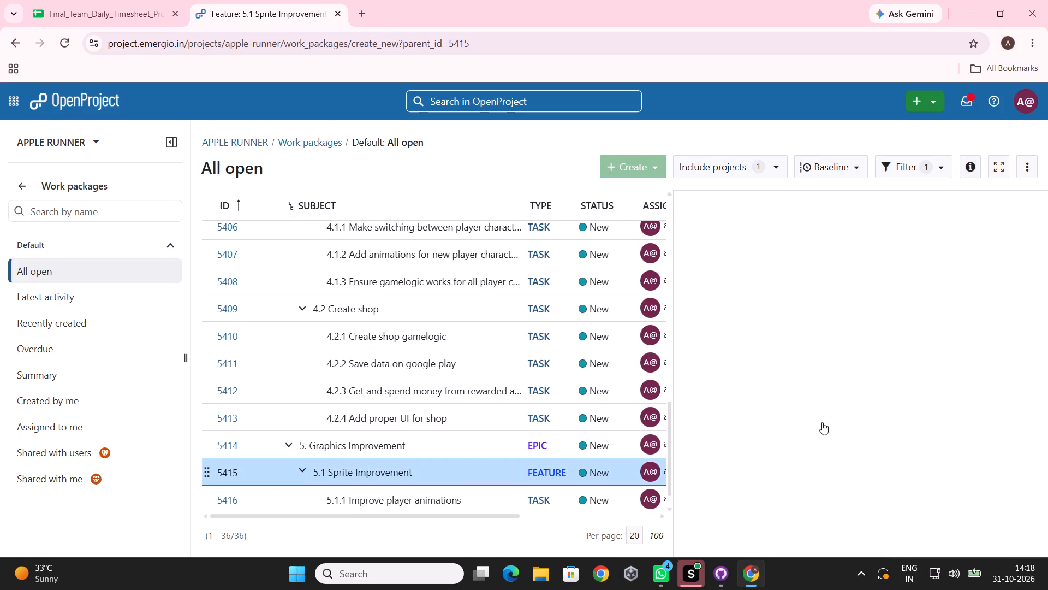
click(741, 248)
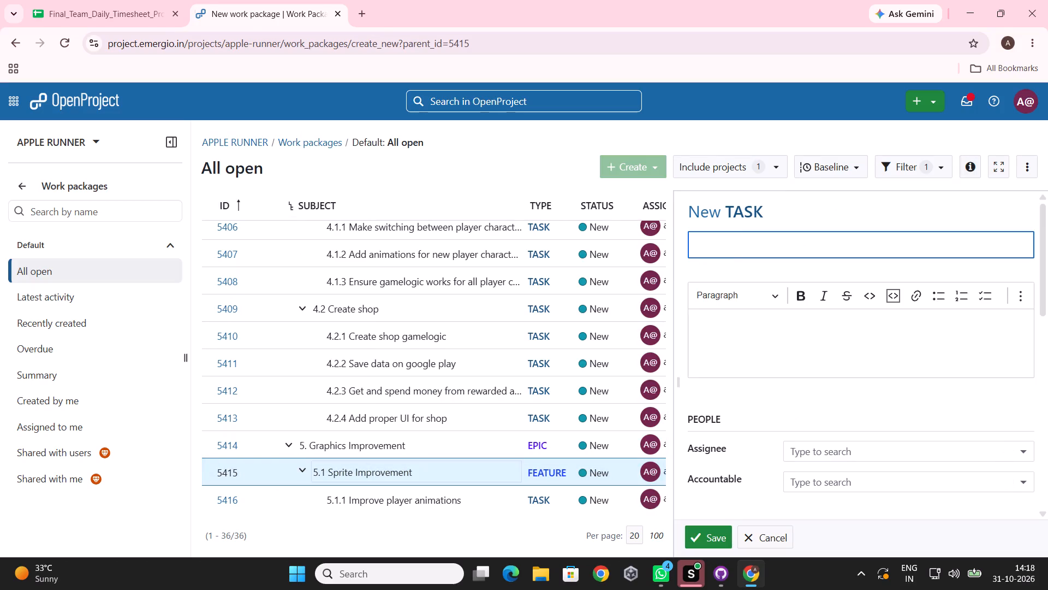
text(5.1.2)
key(space)
key(i)
text(apple and box sprites)
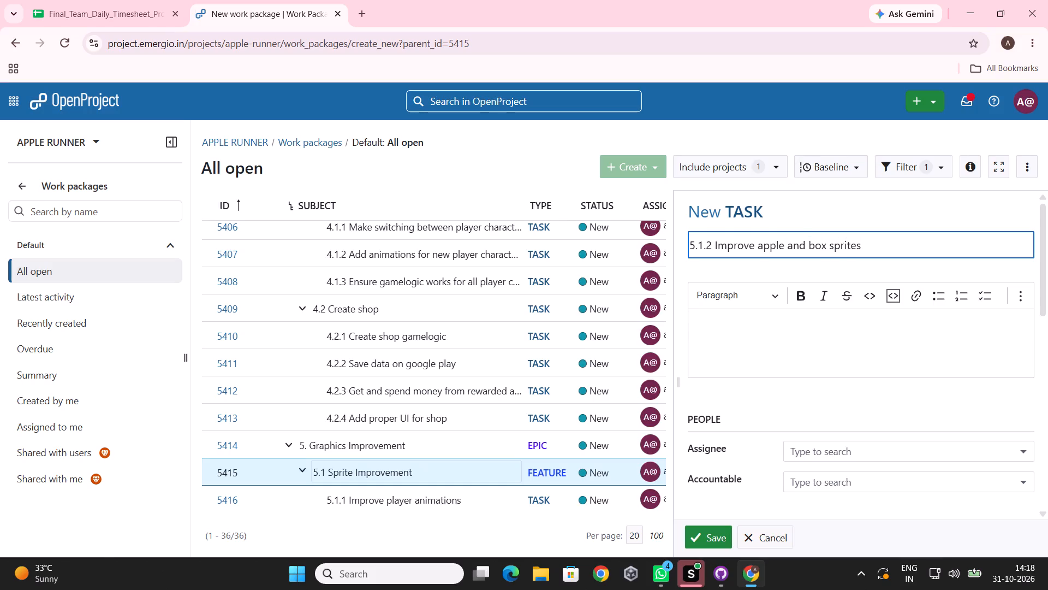
click(841, 452)
click(837, 476)
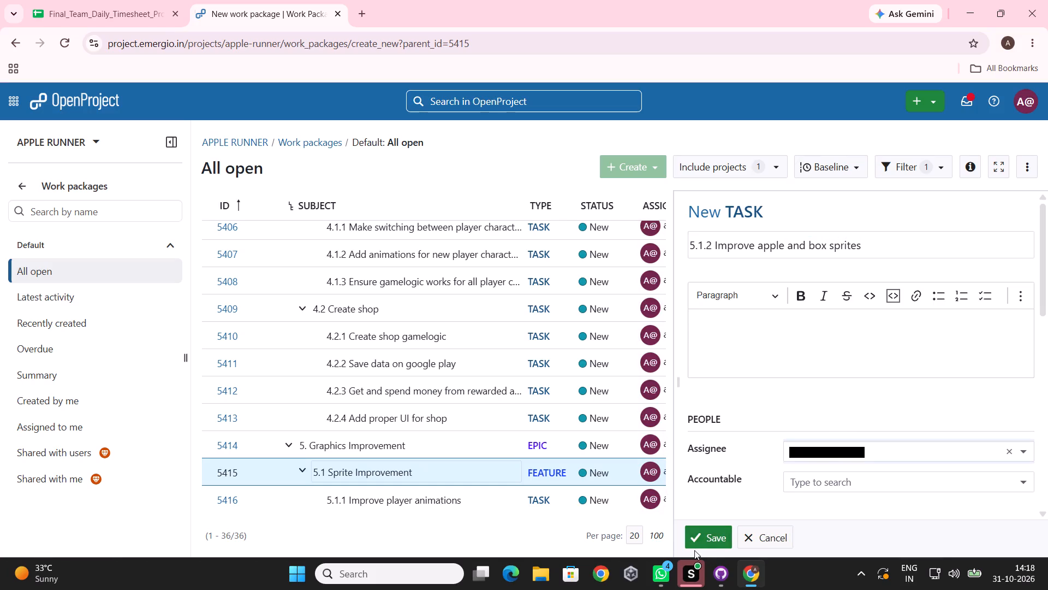
click(698, 542)
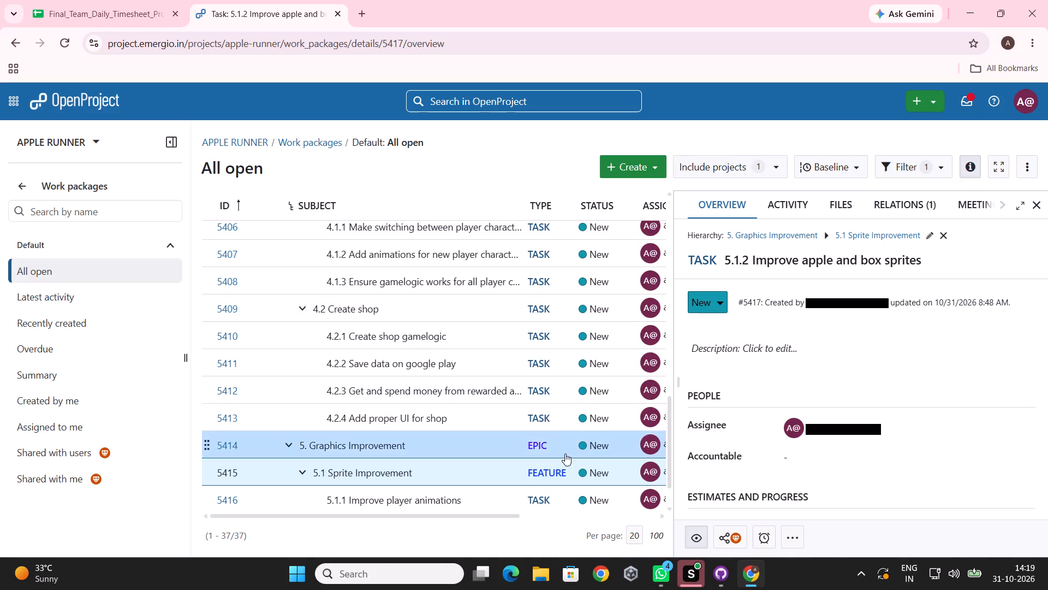
Create a Feature child "5.2 Special Effects" under 5. Graphics Improvement, assigned to the A@ member, save it and close its details view.
scroll(525, 459, down, 3)
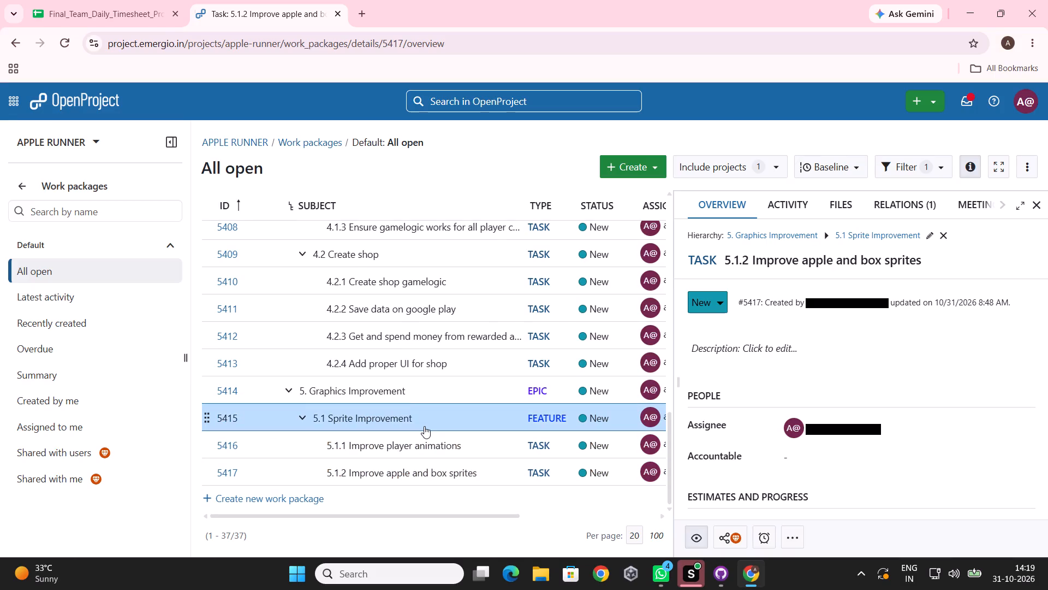
right_click(400, 395)
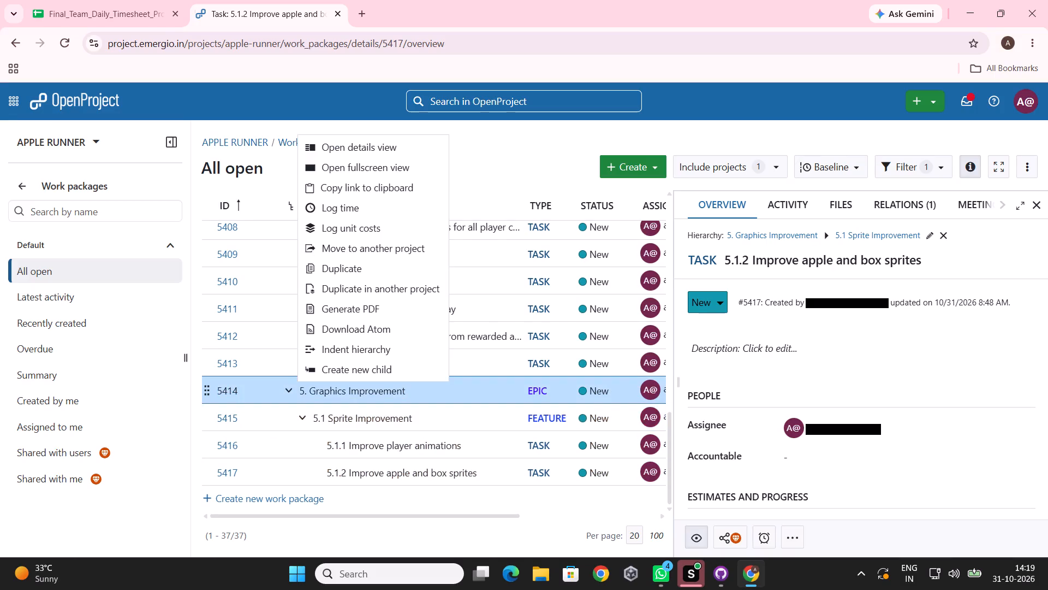
click(396, 367)
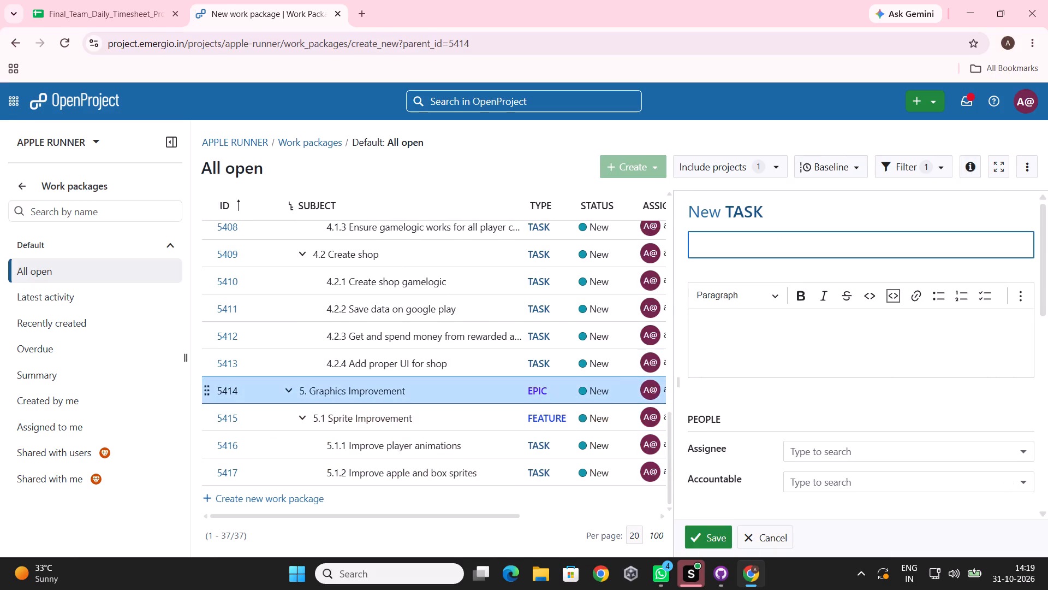
click(757, 215)
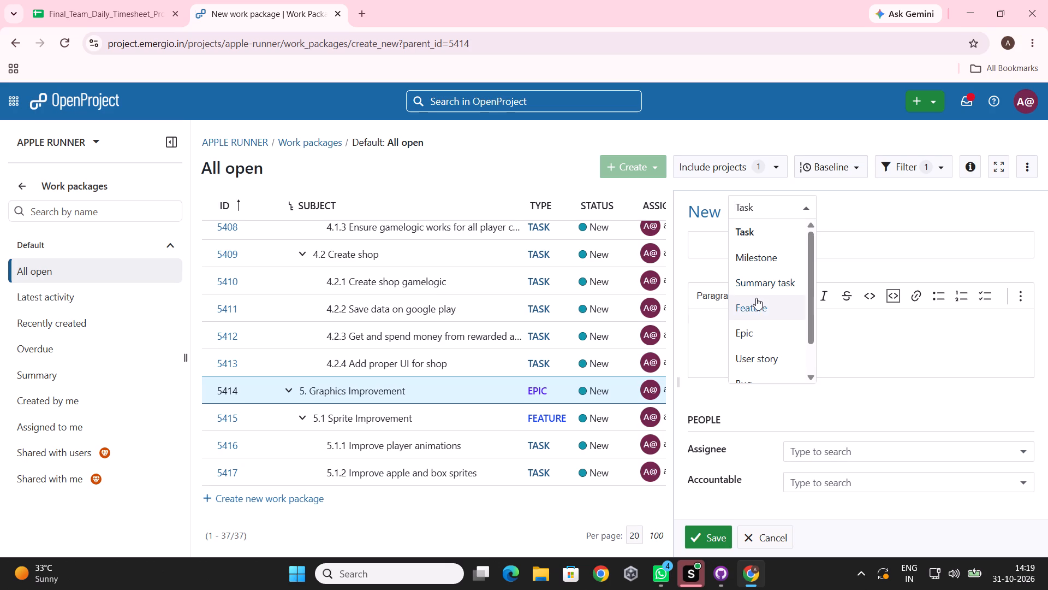
click(754, 303)
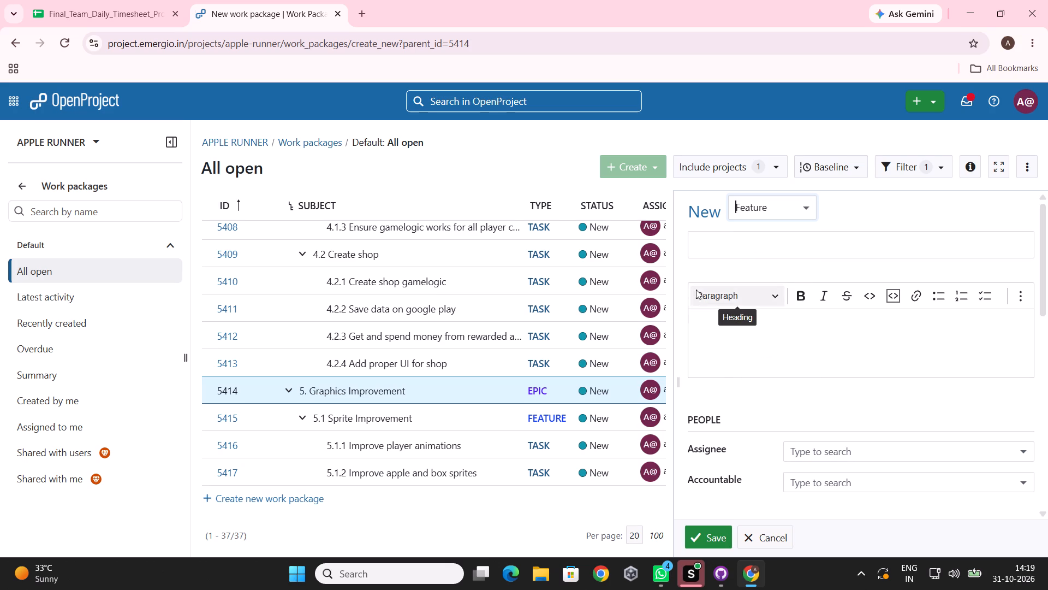
click(729, 255)
text(5.2)
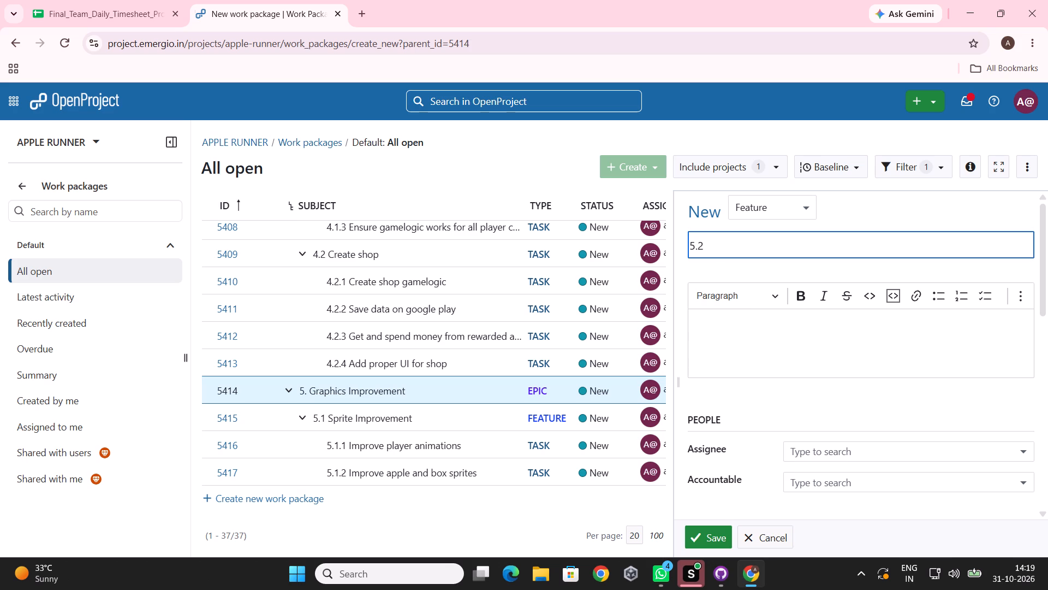
key(space)
text(ffects)
click(814, 454)
click(816, 469)
click(700, 538)
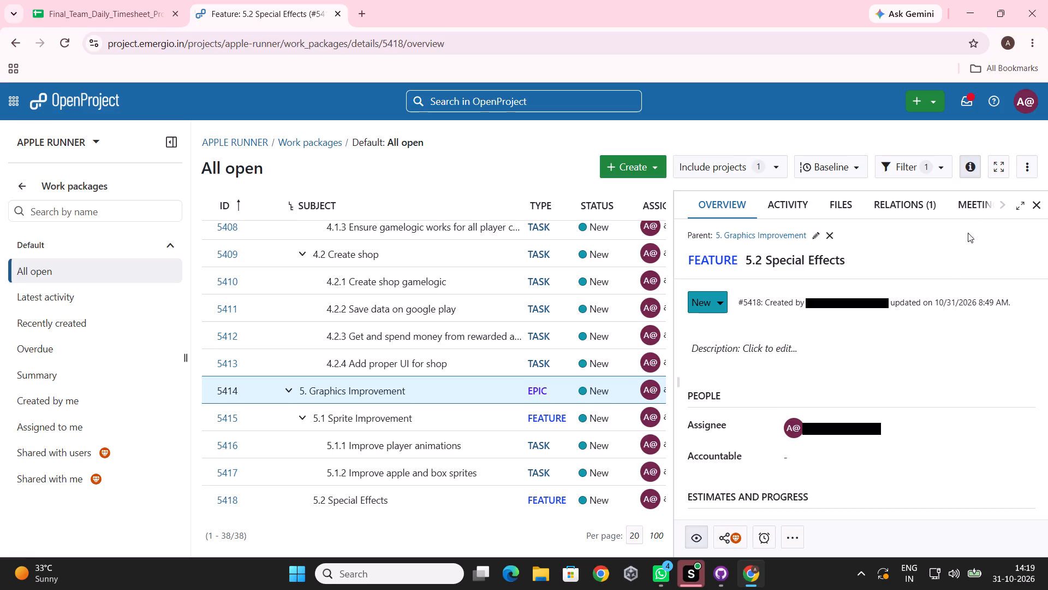
click(1036, 203)
scroll(375, 359, down, 4)
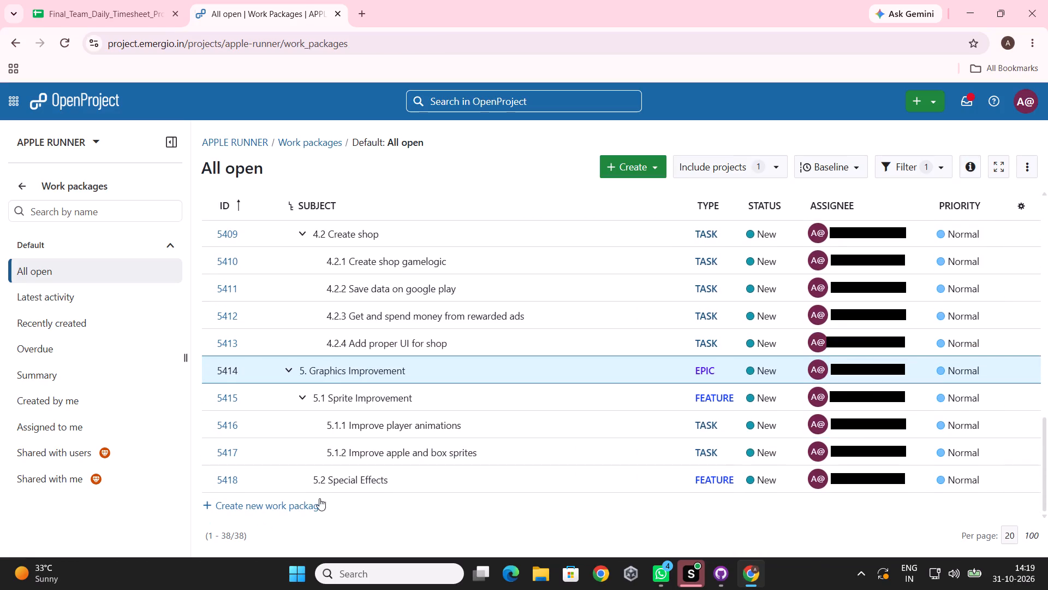
Create a child task "5.2.1 Add special effects to player buffs" under 5.2 Special Effects, assigned to the A@ member, and save it.
right_click(371, 489)
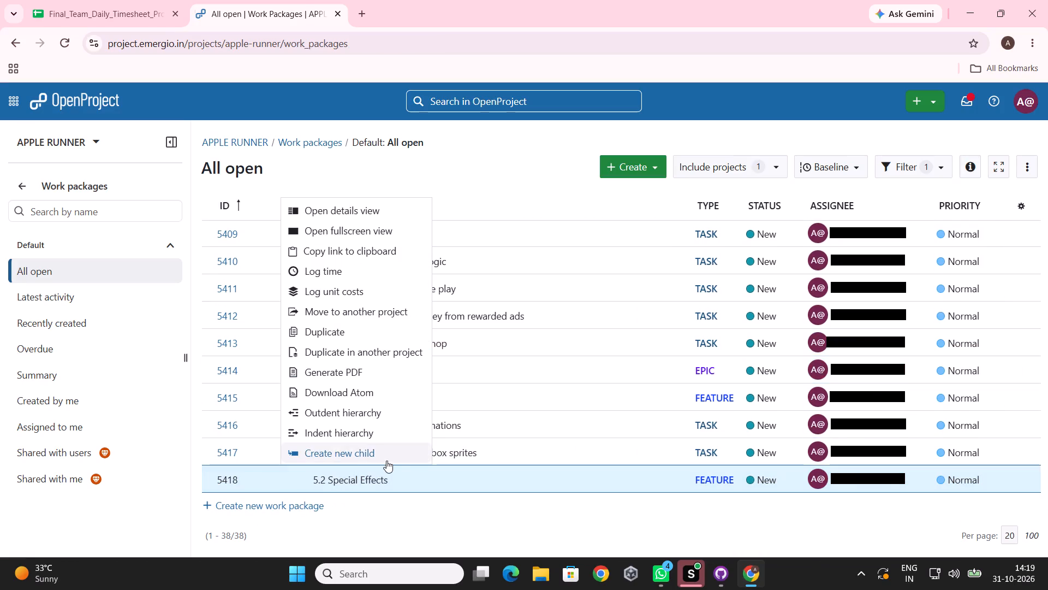
click(386, 461)
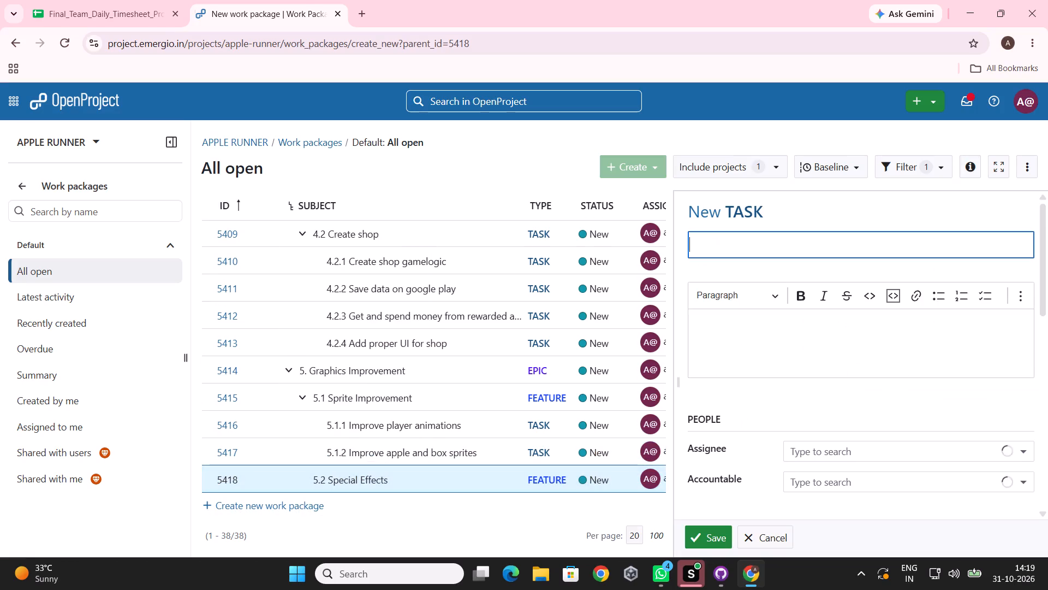
click(740, 242)
text(5.2.1)
key(space)
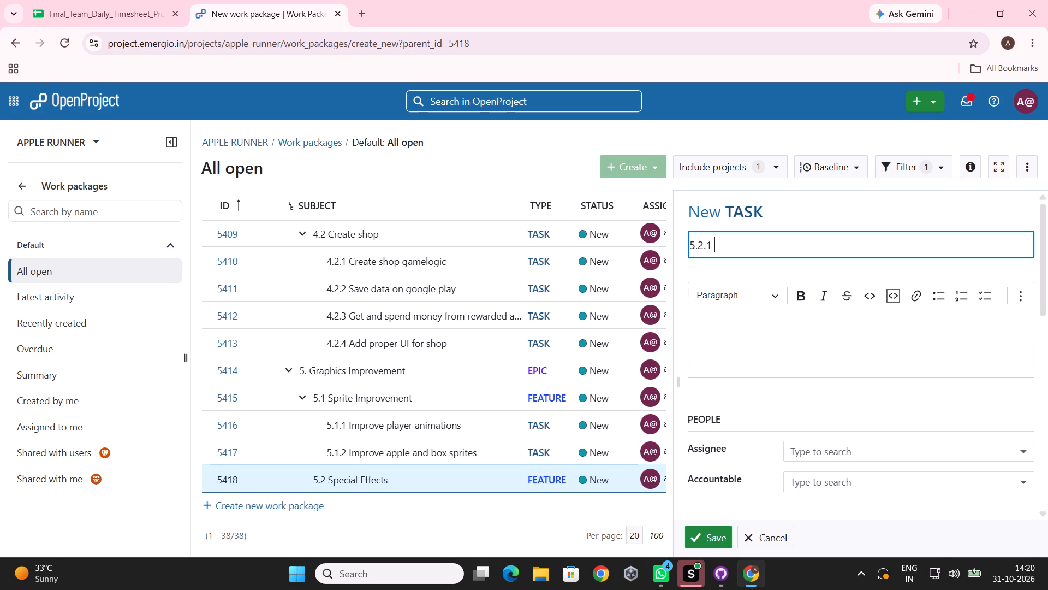
text(dd special effects to player buffs)
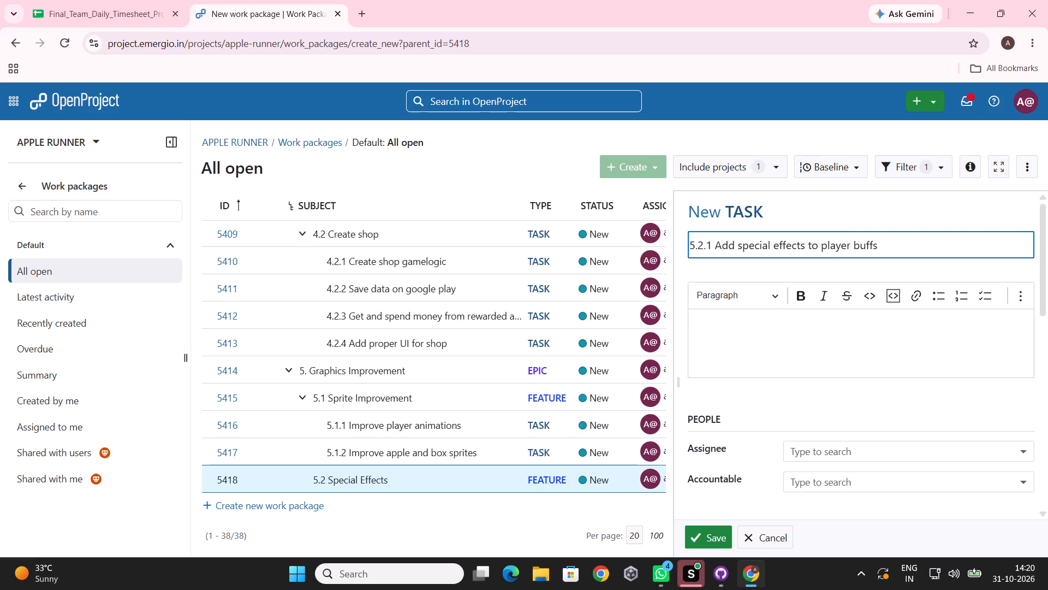
click(800, 443)
click(794, 468)
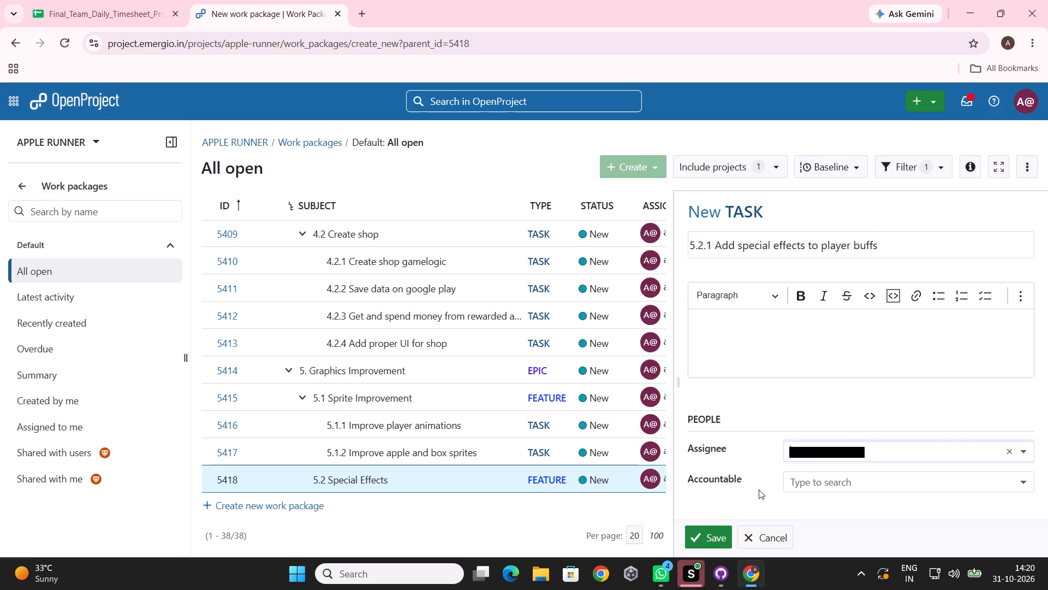
click(712, 526)
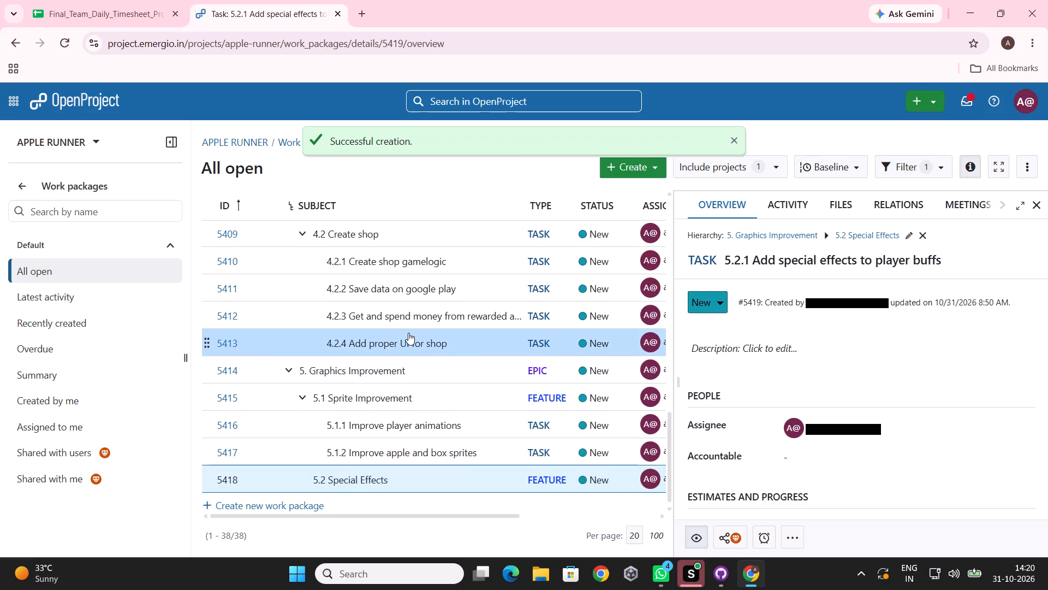
Create a child task "5.2.2 Add special effects for apples and death" under 5.2 Special Effects, assigned to the A@ member, save it and close its details view.
scroll(408, 333, down, 2)
scroll(397, 463, down, 3)
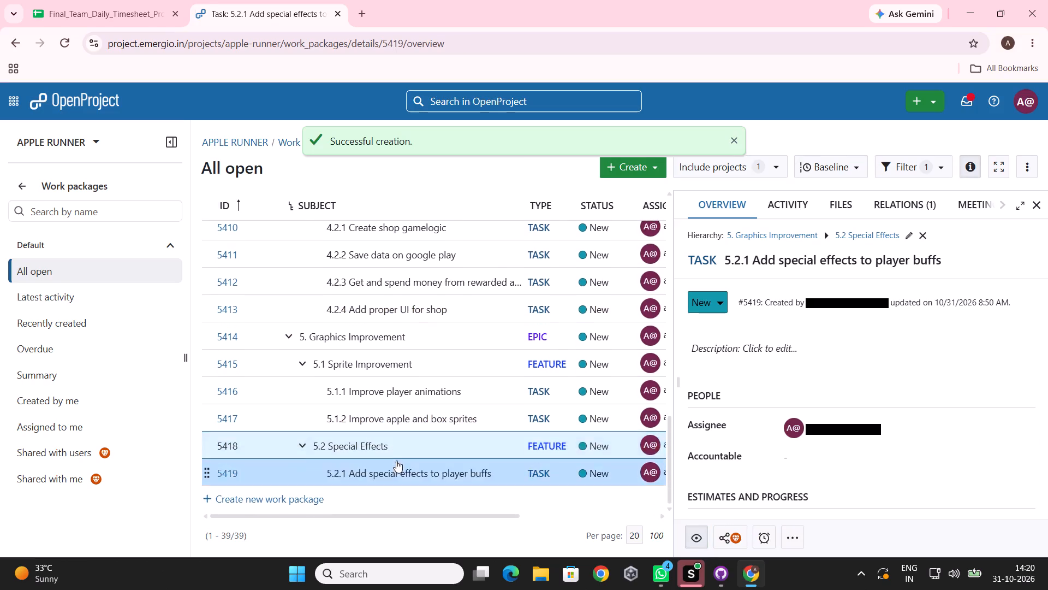
right_click(391, 439)
click(395, 434)
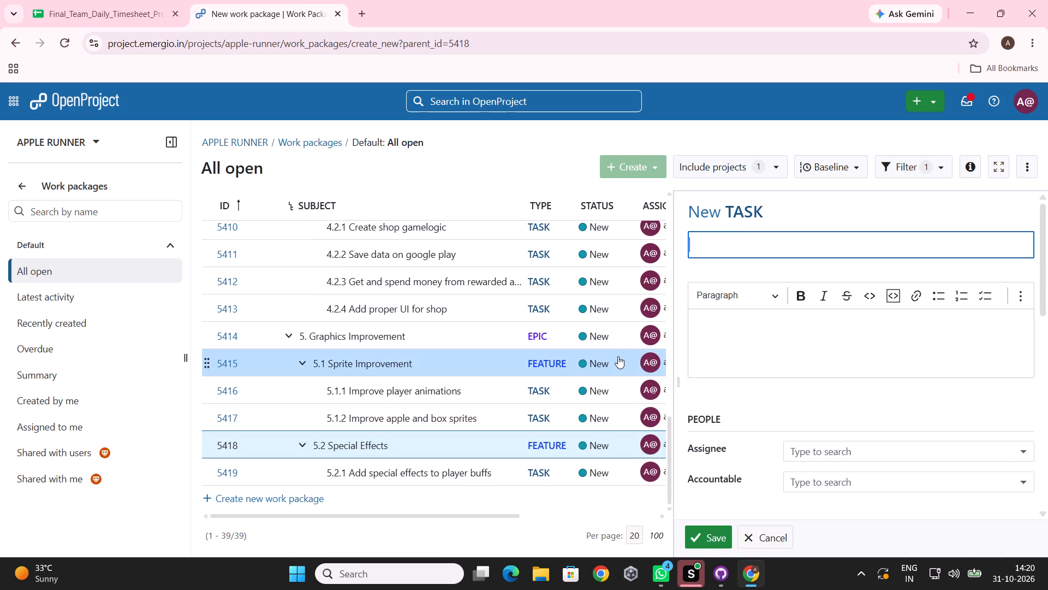
text(5.2.1)
key(BackSpace)
key(2)
text(dd speca)
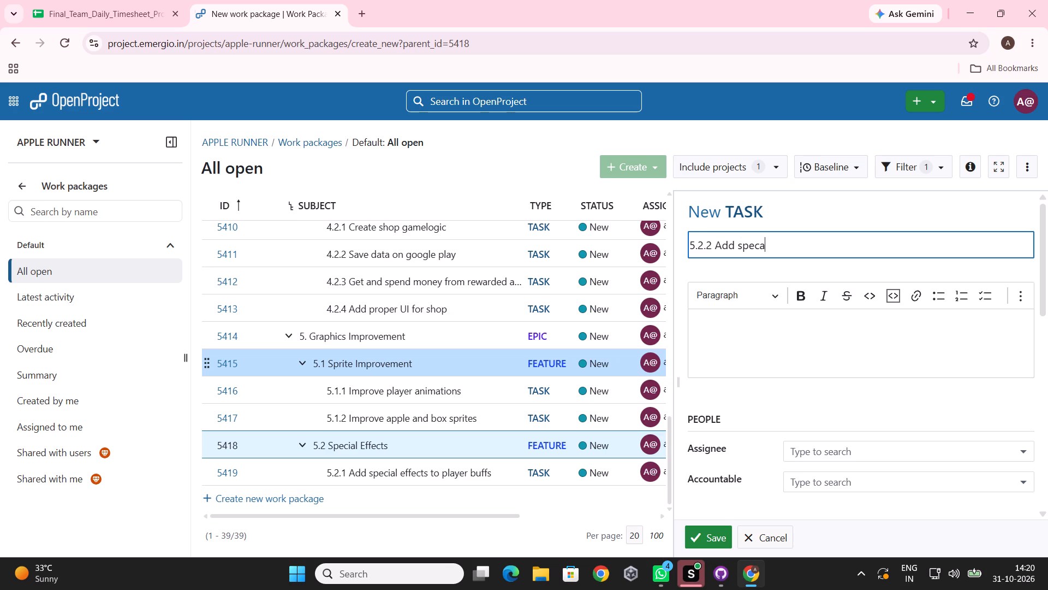
key(BackSpace)
text(ial effects)
key(space)
text(for)
key(space)
text(apples and)
key(space)
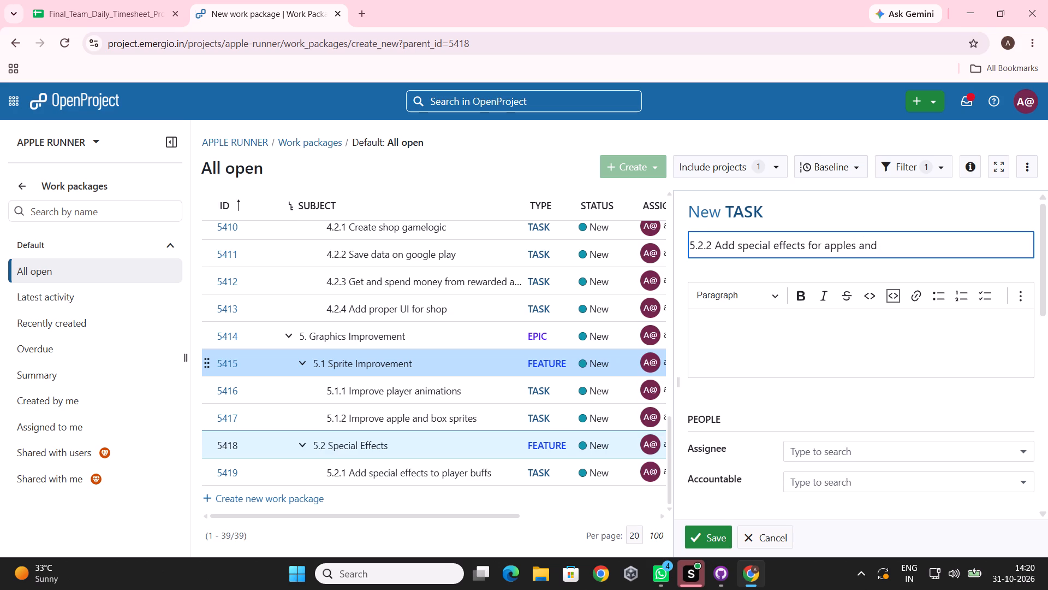
text(deat)
key(h)
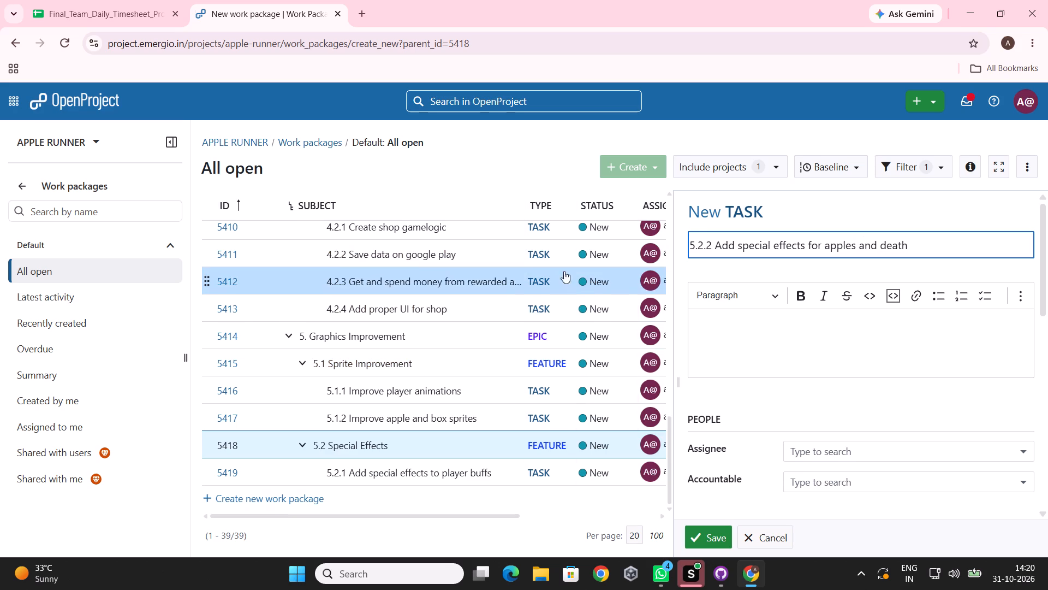
click(877, 447)
click(815, 481)
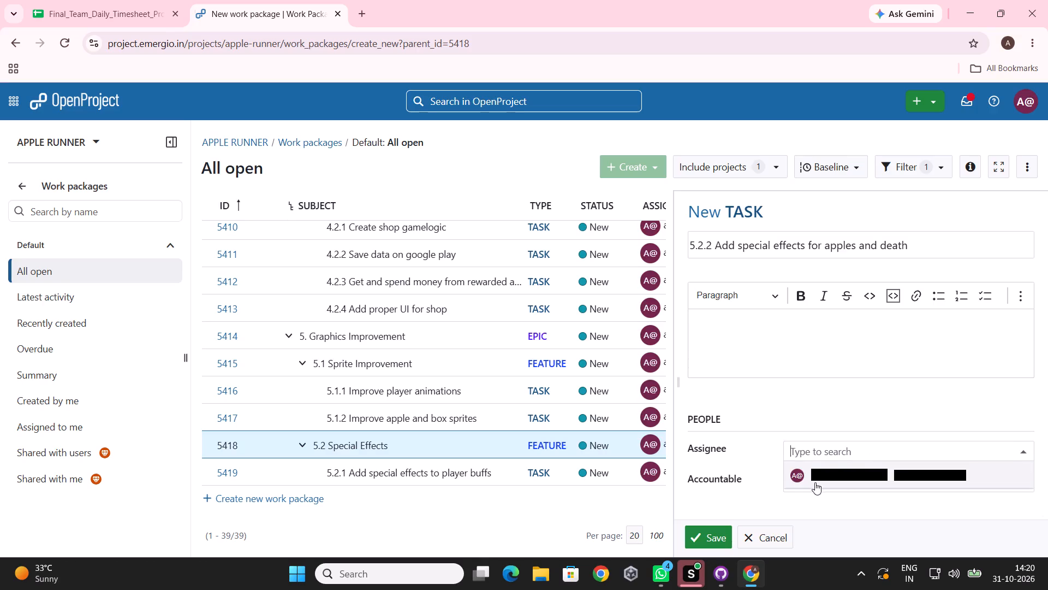
click(712, 541)
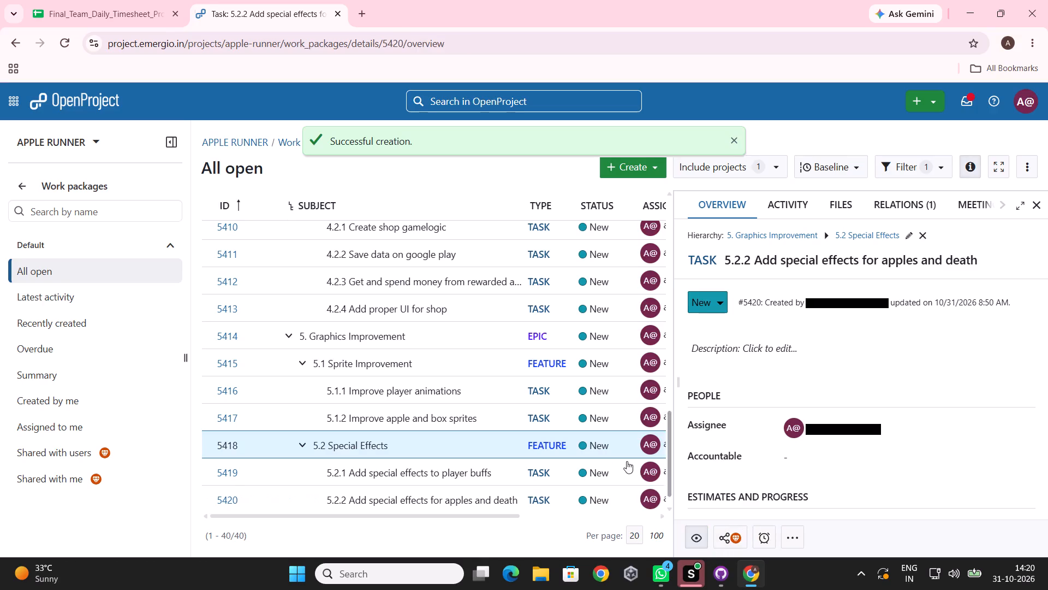
scroll(440, 445, down, 5)
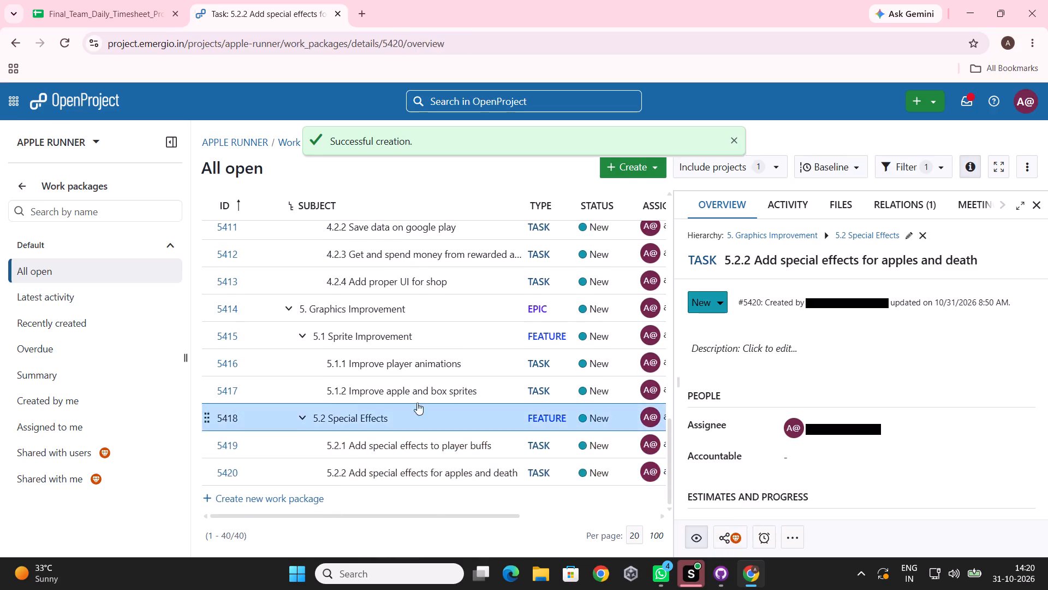
scroll(421, 390, up, 7)
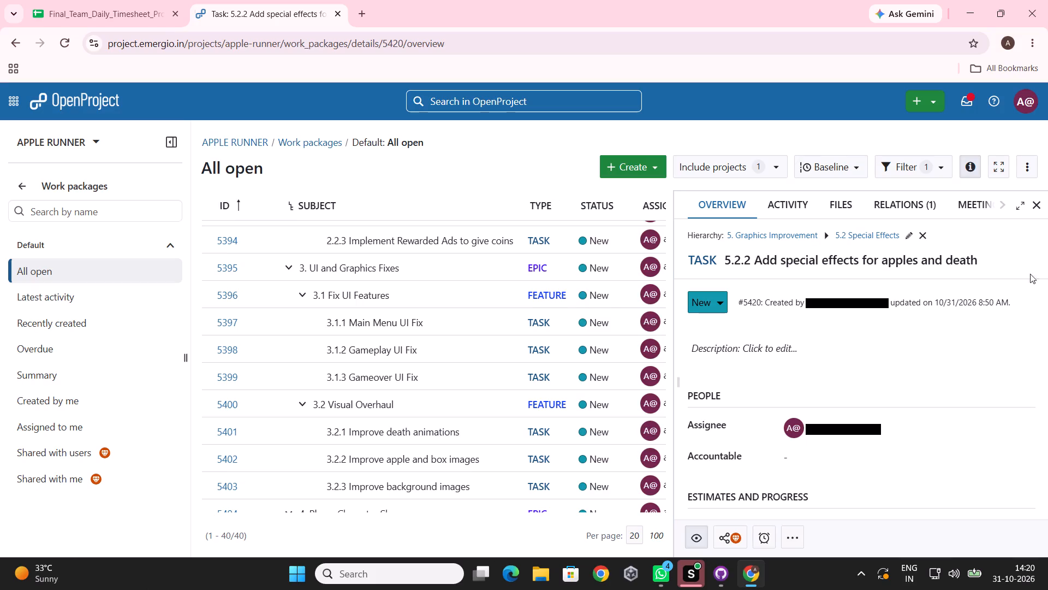
click(1037, 214)
click(1038, 206)
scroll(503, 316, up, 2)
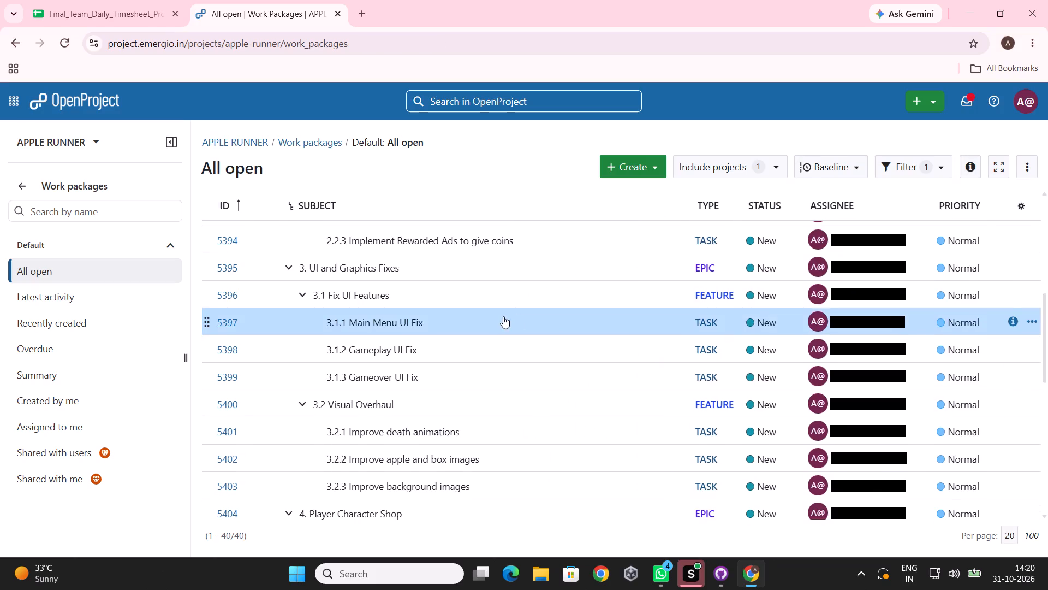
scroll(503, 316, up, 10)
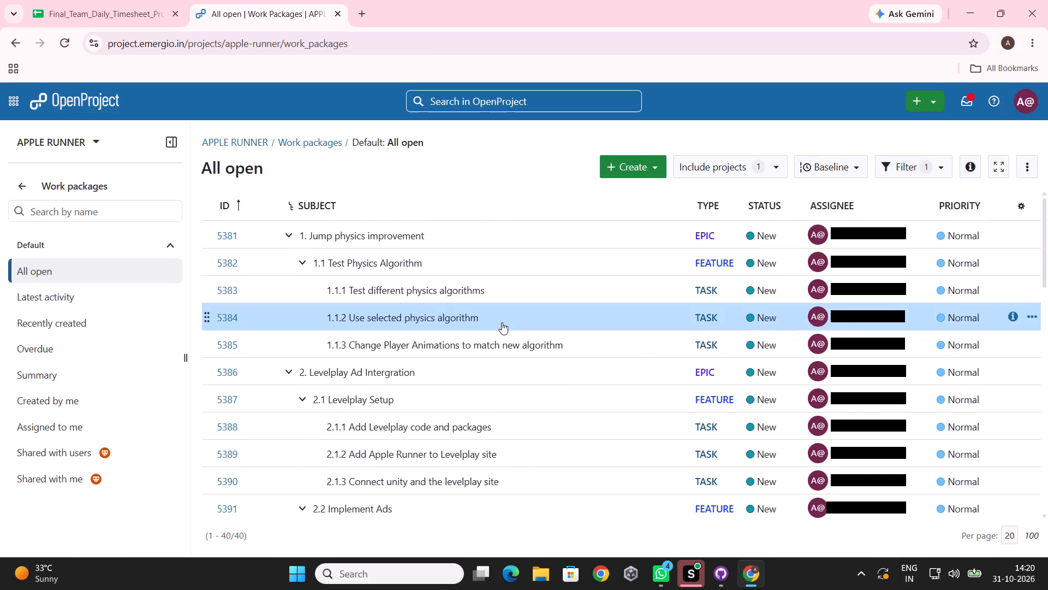
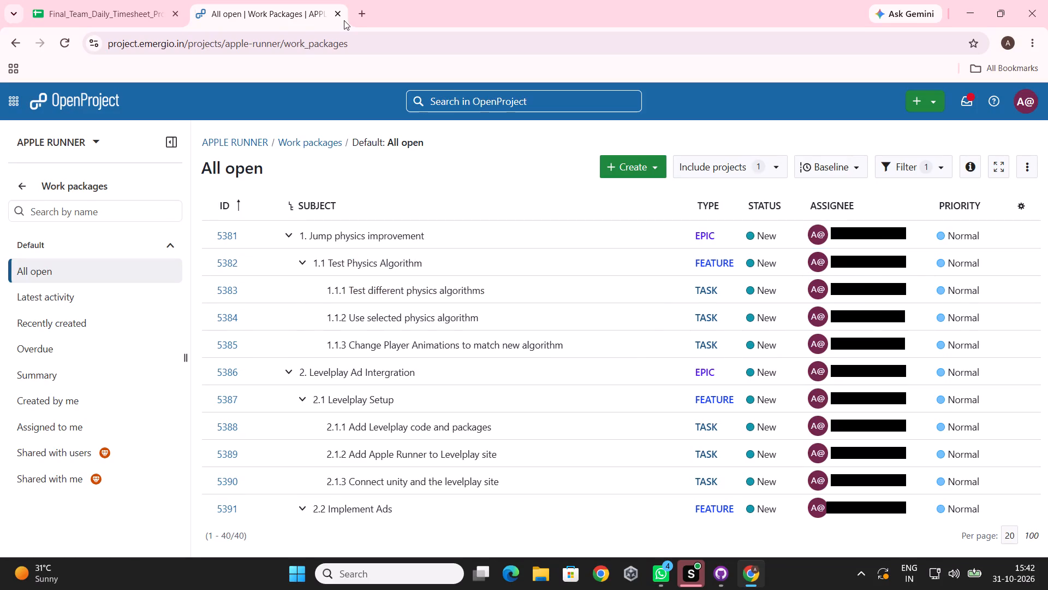
Switch to the team daily timesheet and set Actual Hours to 2.5 for the 31-Oct-2026 9:00 to 12:00 scrum preparation row.
click(90, 0)
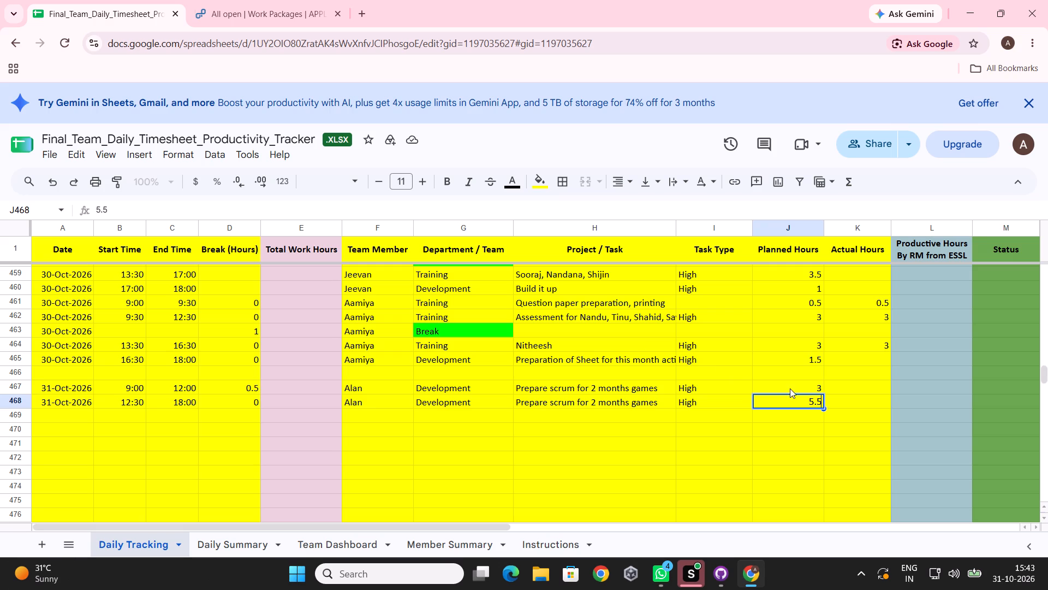
double_click(863, 387)
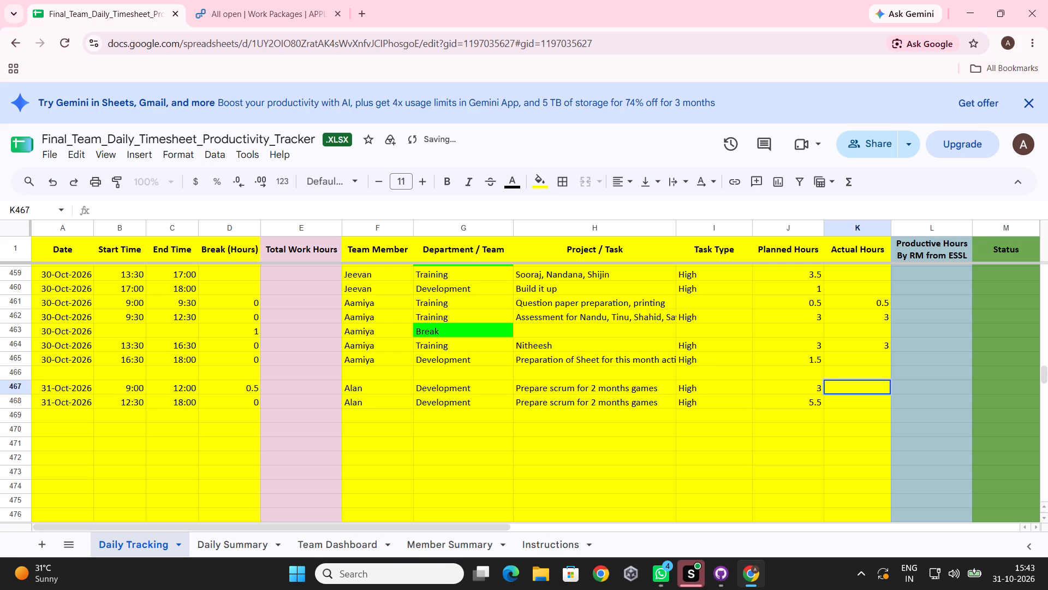
text(2.)
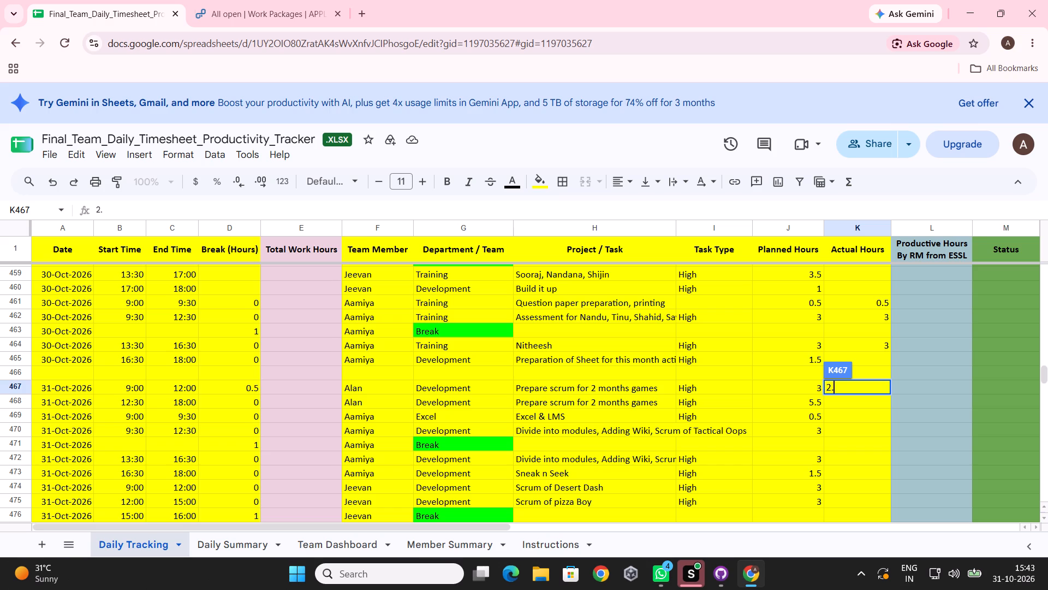
key(5)
click(840, 402)
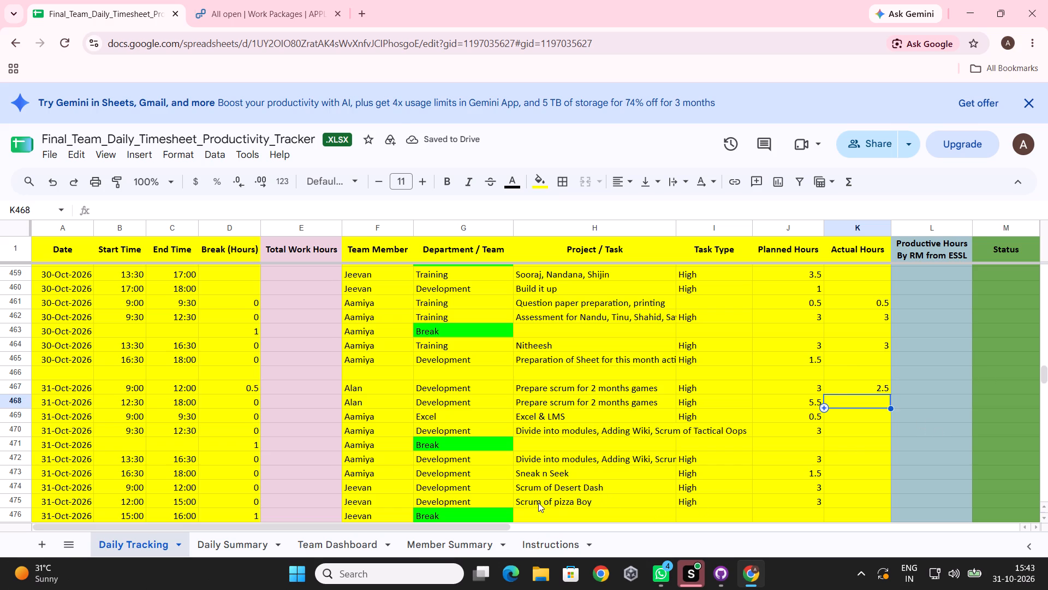
Set the same timesheet row's Status to "In Progress" and its Priority to "High".
drag(481, 524, 829, 550)
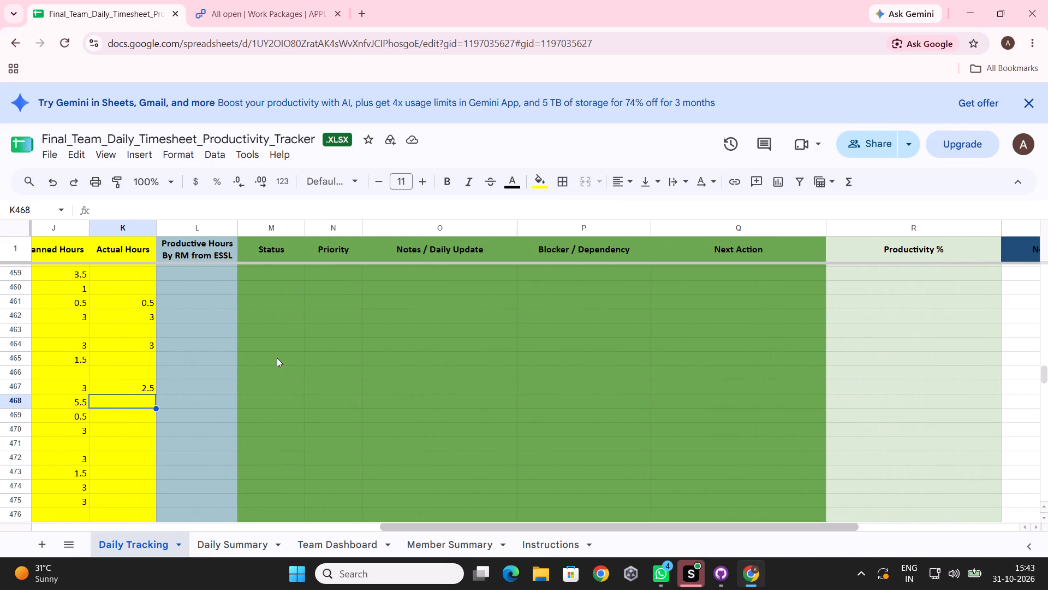
double_click(263, 383)
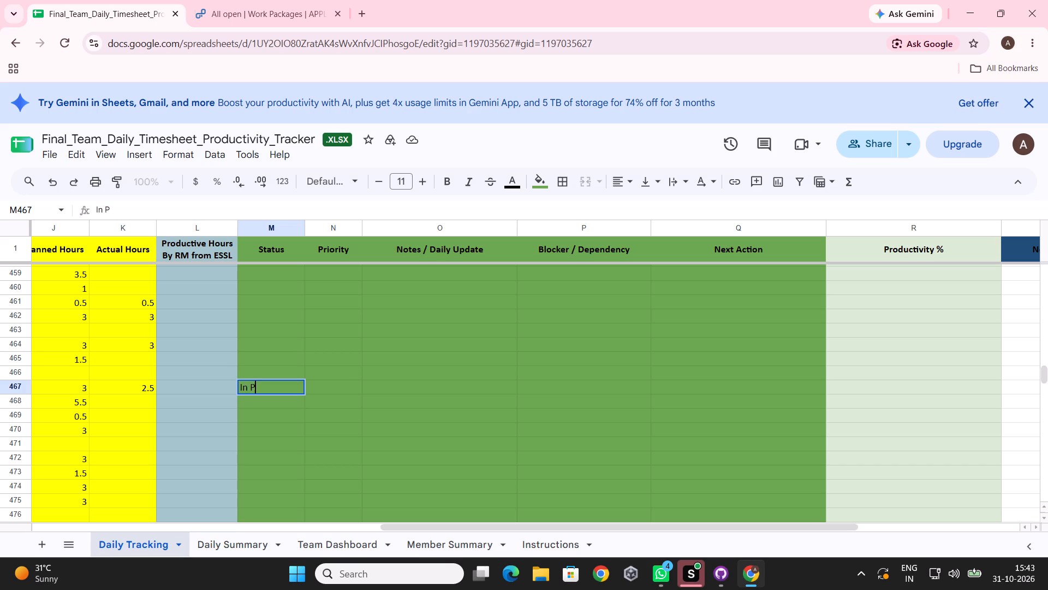
text(rogress)
double_click(332, 388)
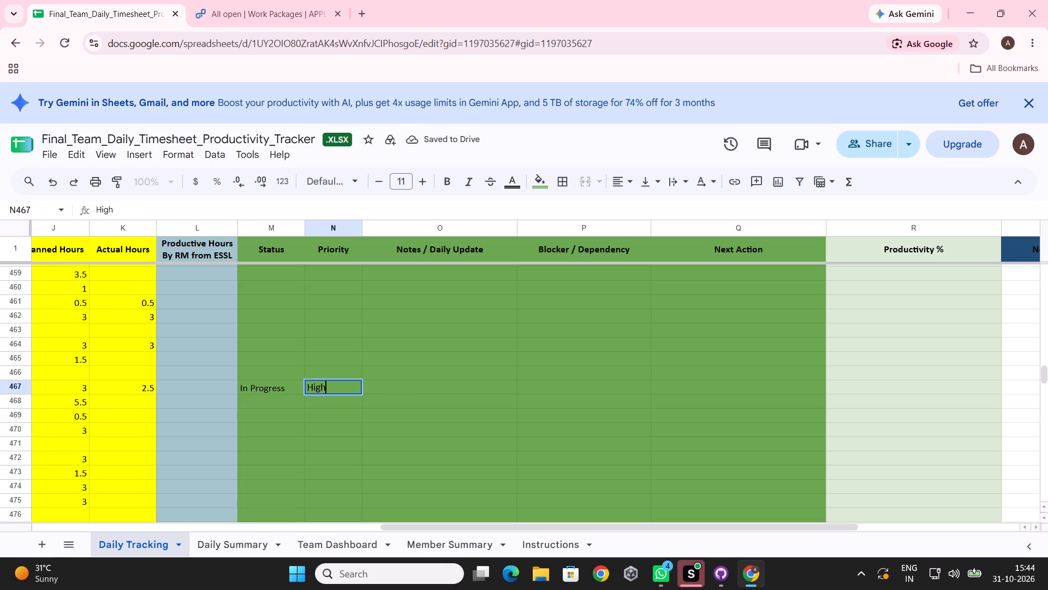
Enter "Added all epics, features and tasks" as the Notes / Daily Update for row 467.
double_click(402, 391)
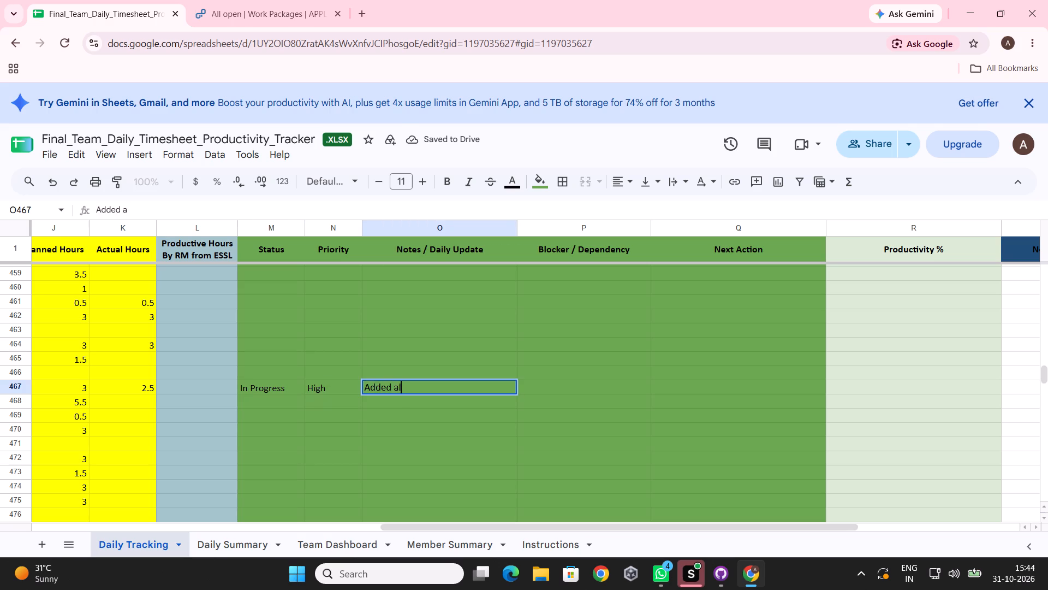
text(epics,)
key(space)
text(features and tasks)
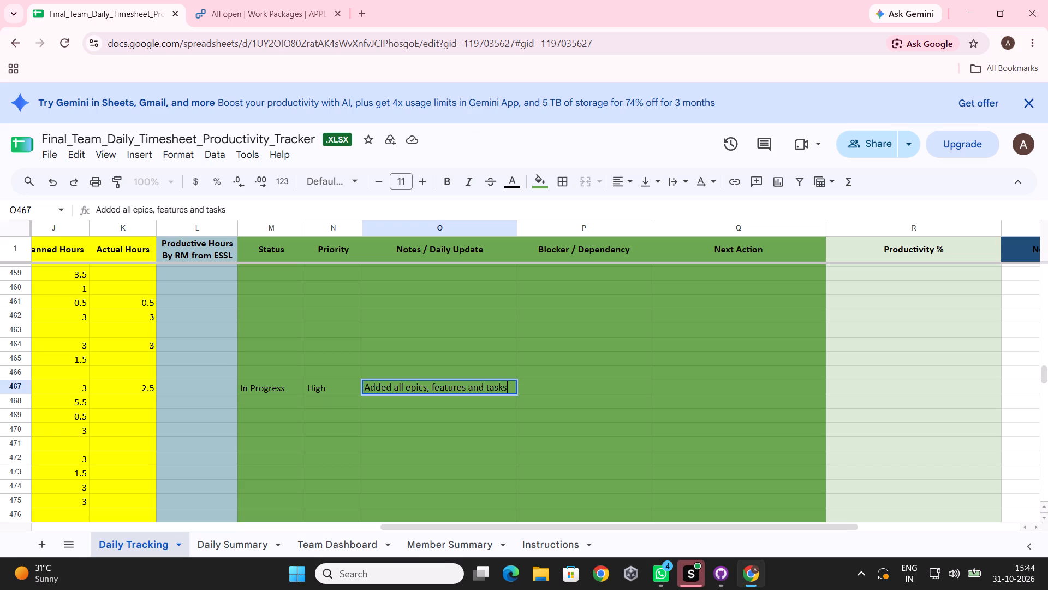
Fill row 467's Blocker / Dependency with "Mouse broken" and its Next Action with "Add time and descriptions".
double_click(540, 386)
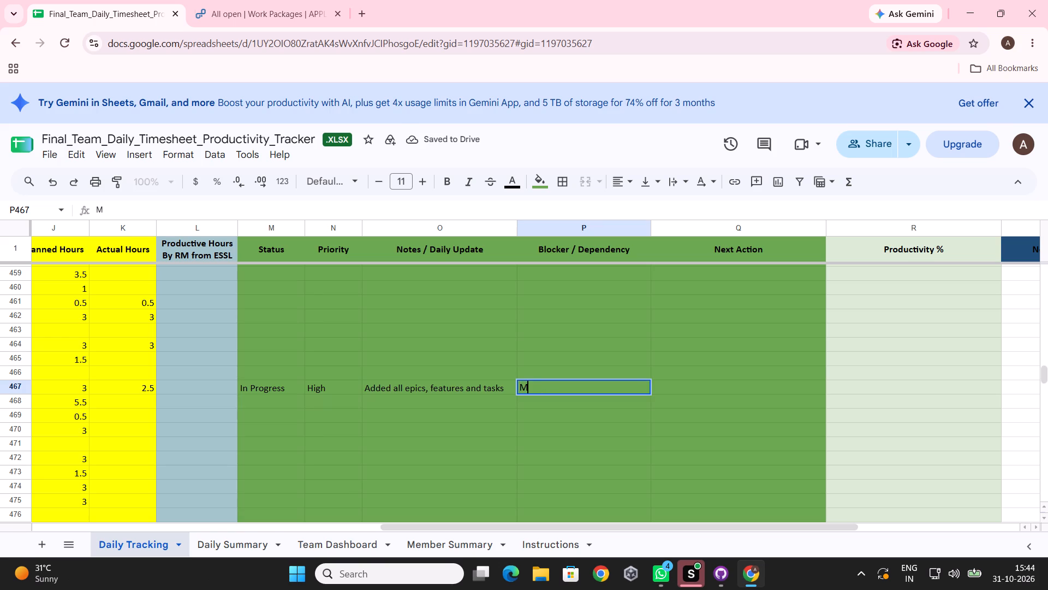
text(ouse broken)
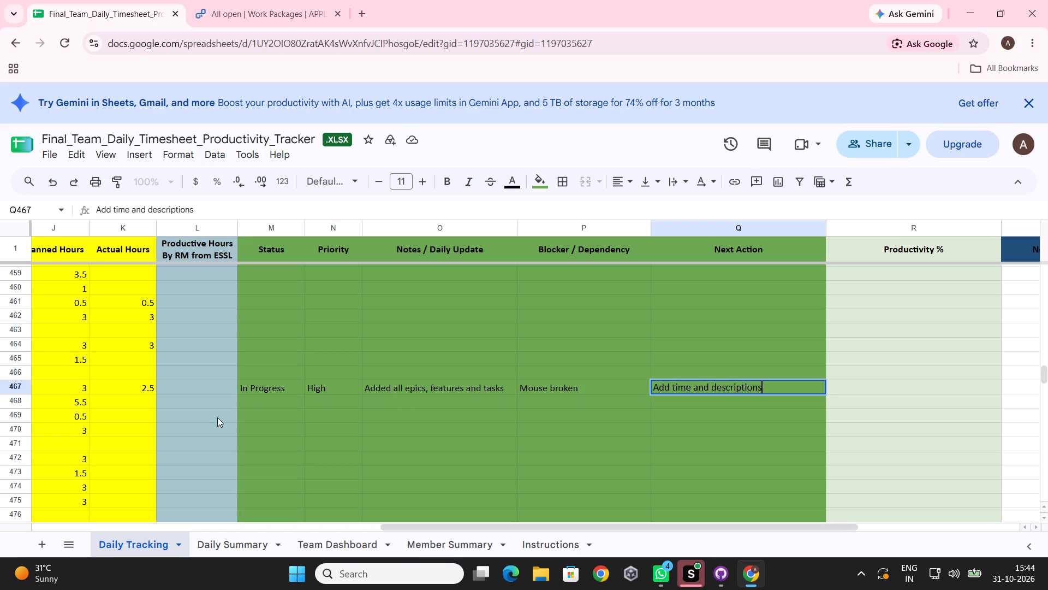
Switch to OpenProject, view the details of the APPLE RUNNER epic "1. Jump physics improvement", and return to the work package list.
click(281, 0)
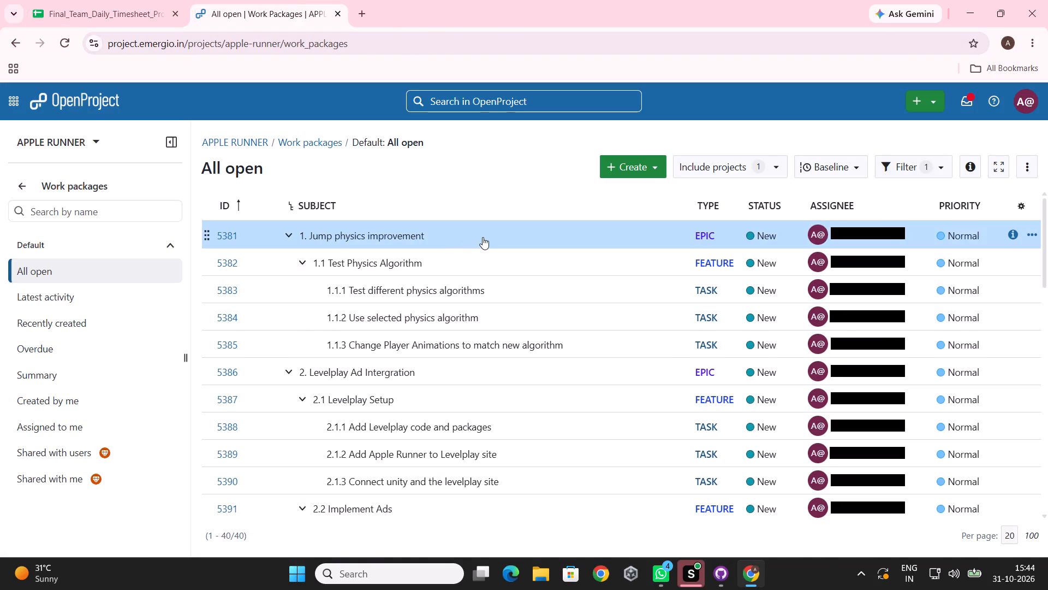
double_click(431, 233)
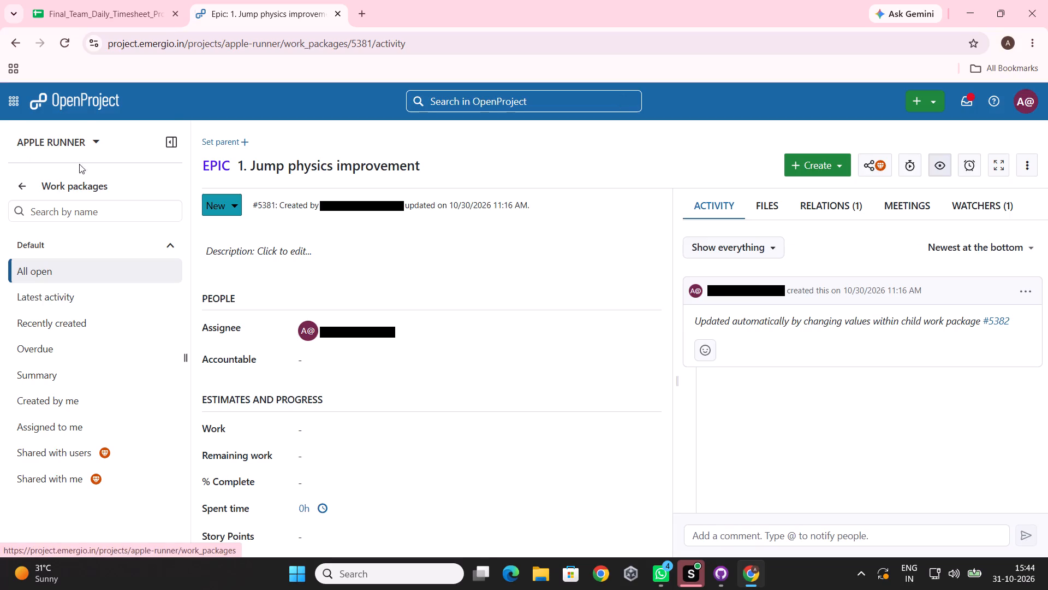
click(22, 185)
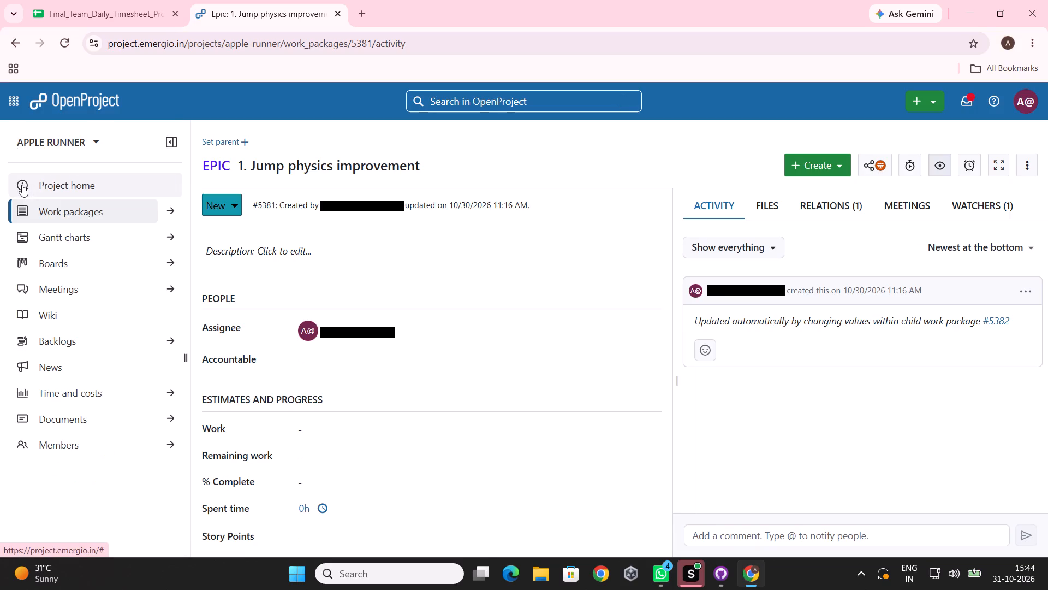
click(49, 204)
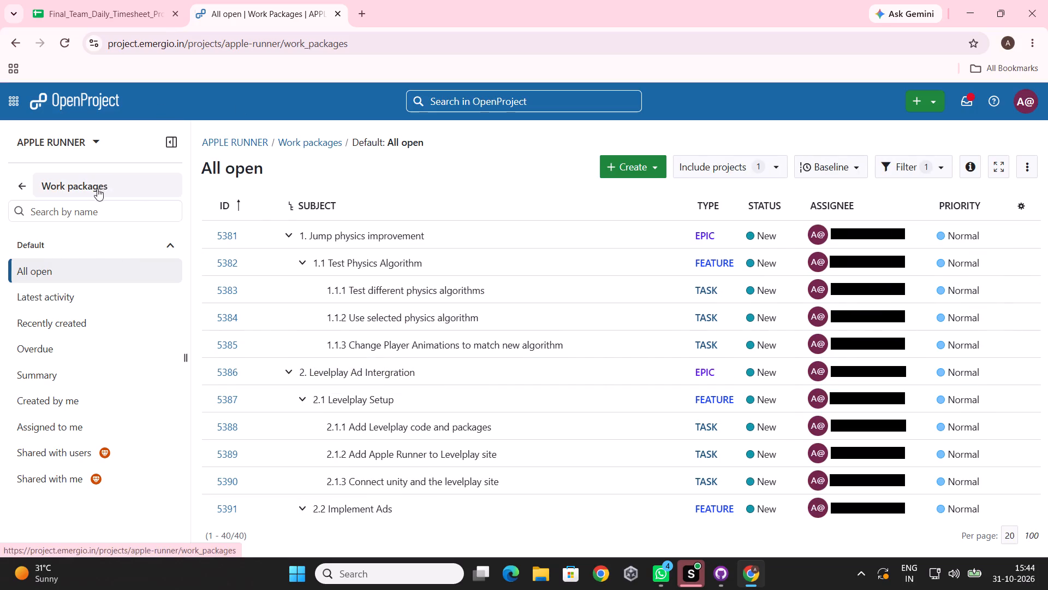
Open the MaxRush project's work packages in a separate browser tab and switch to it.
click(69, 148)
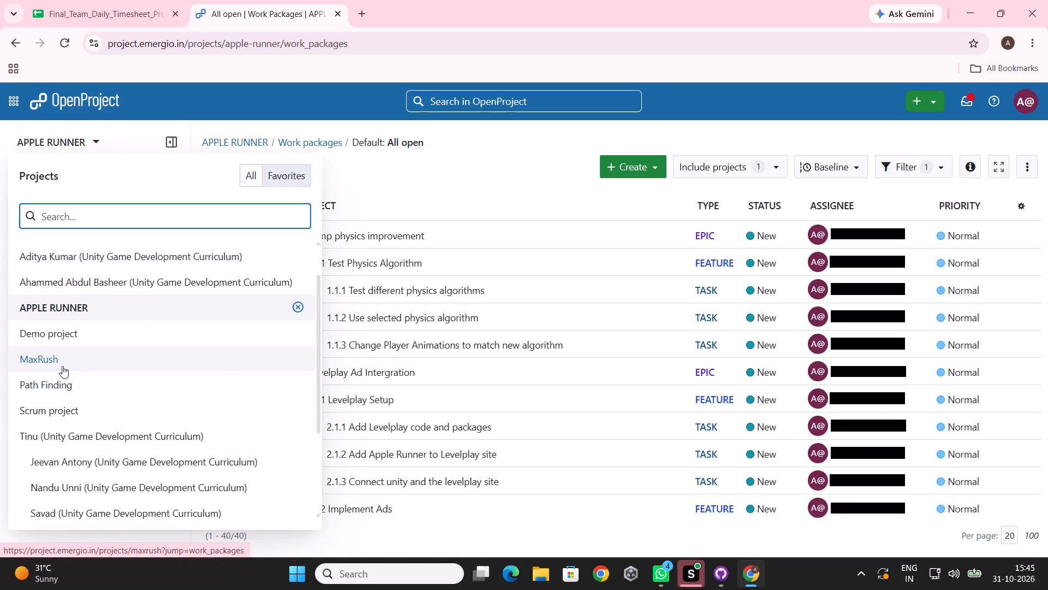
right_click(61, 365)
click(79, 377)
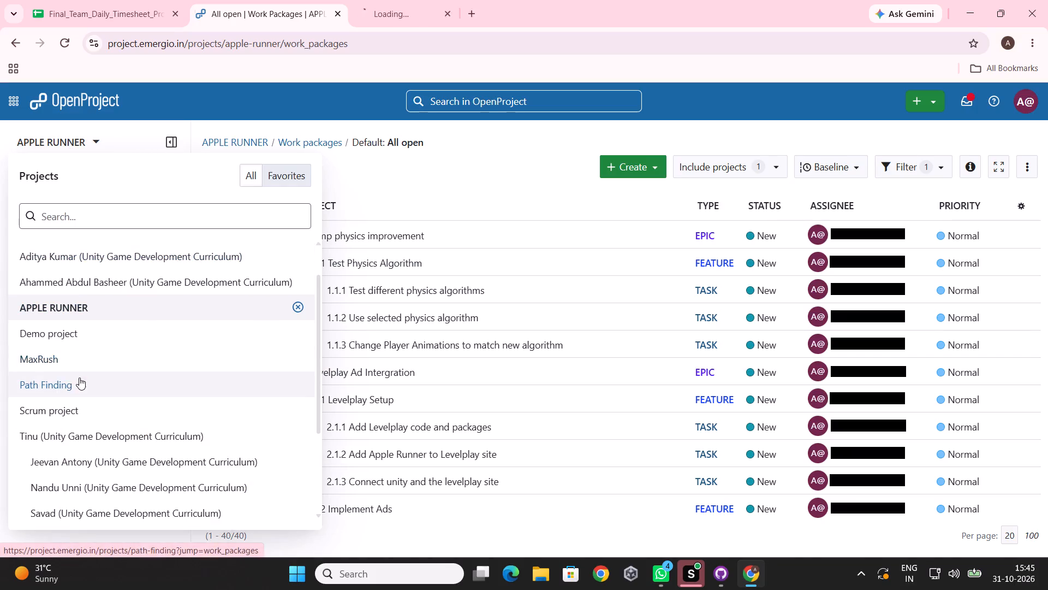
click(321, 0)
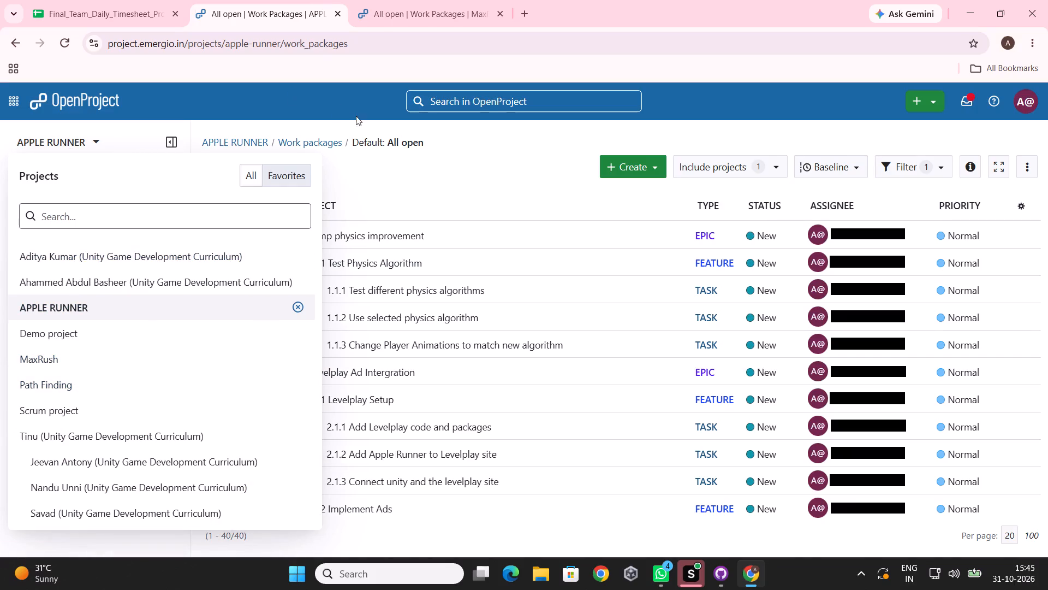
click(397, 160)
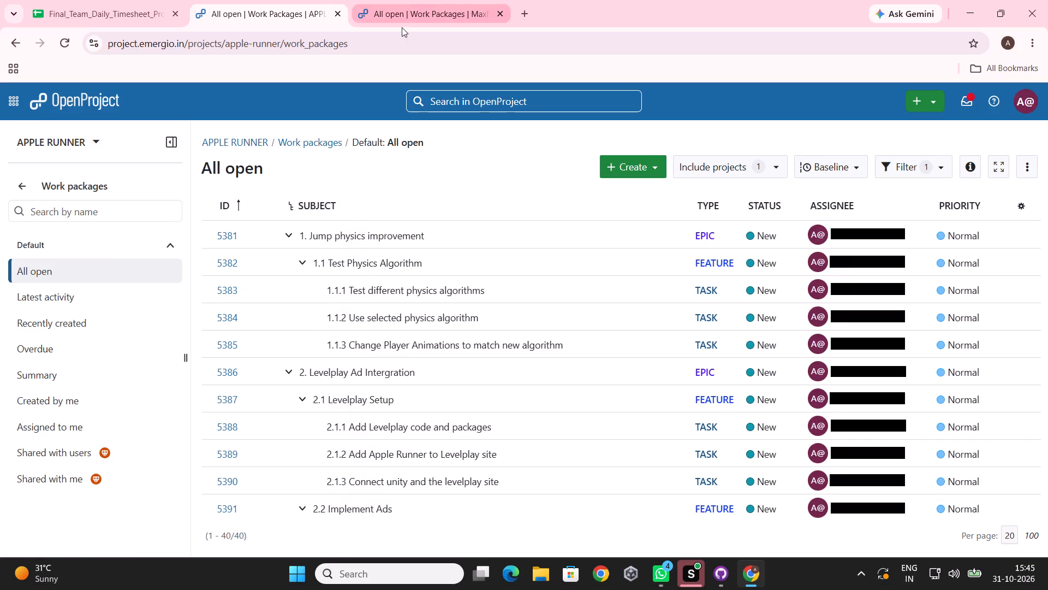
click(410, 0)
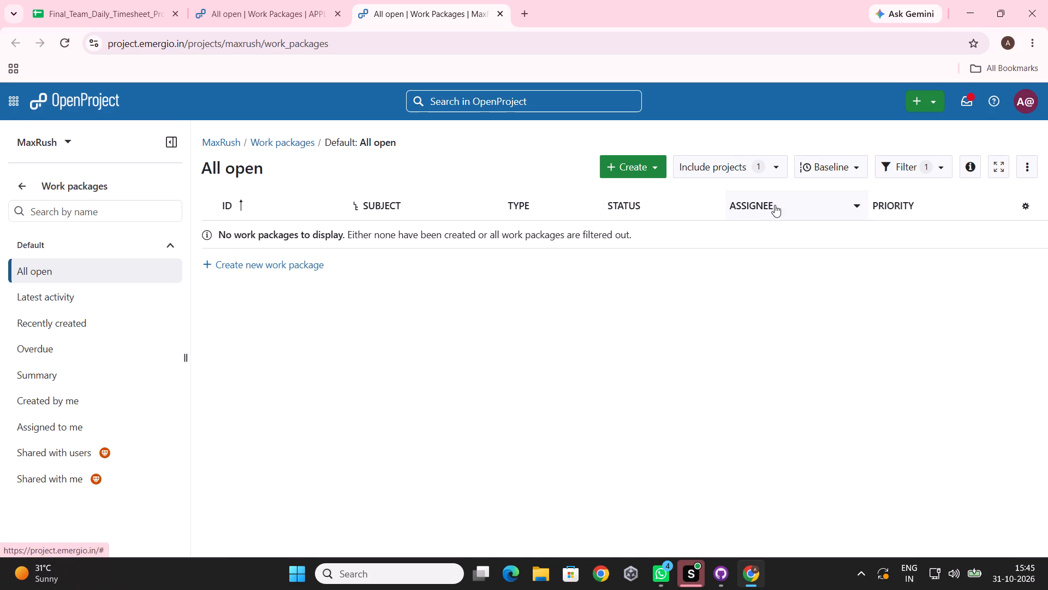
Remove the Status filter from the MaxRush work package list.
click(897, 162)
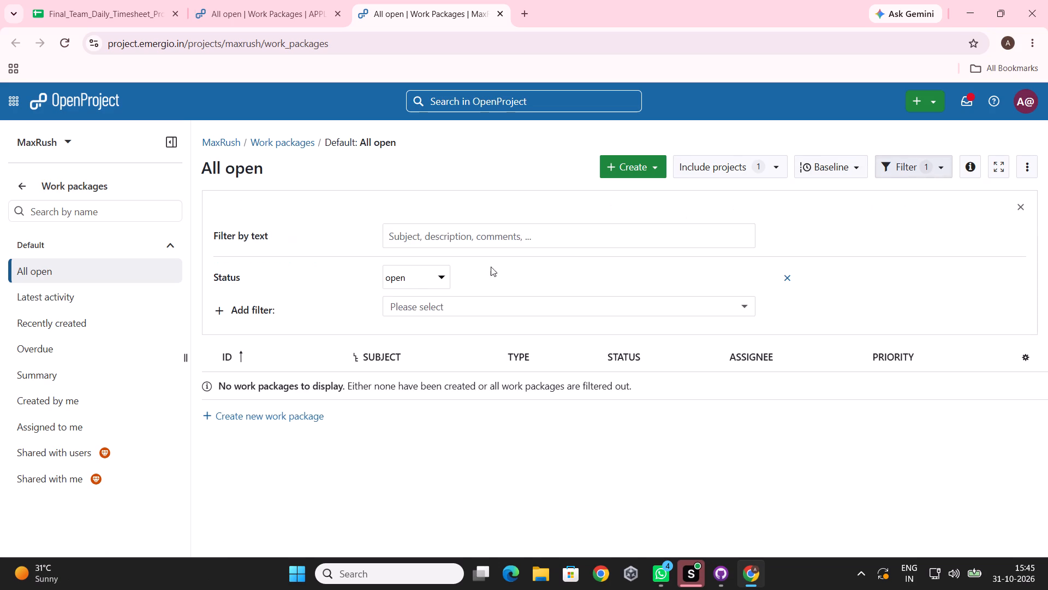
click(410, 281)
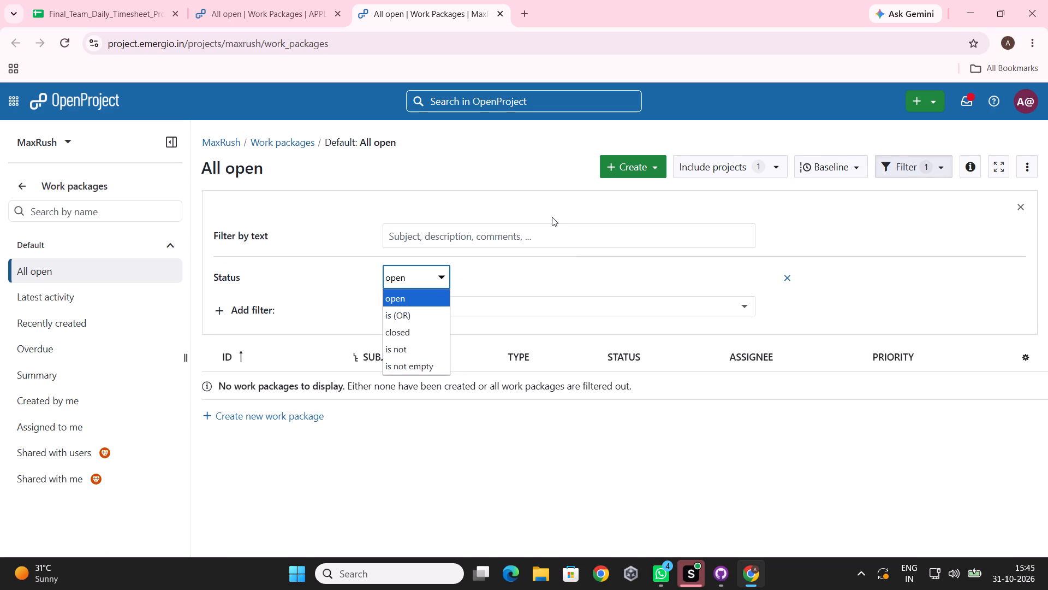
click(552, 217)
click(781, 274)
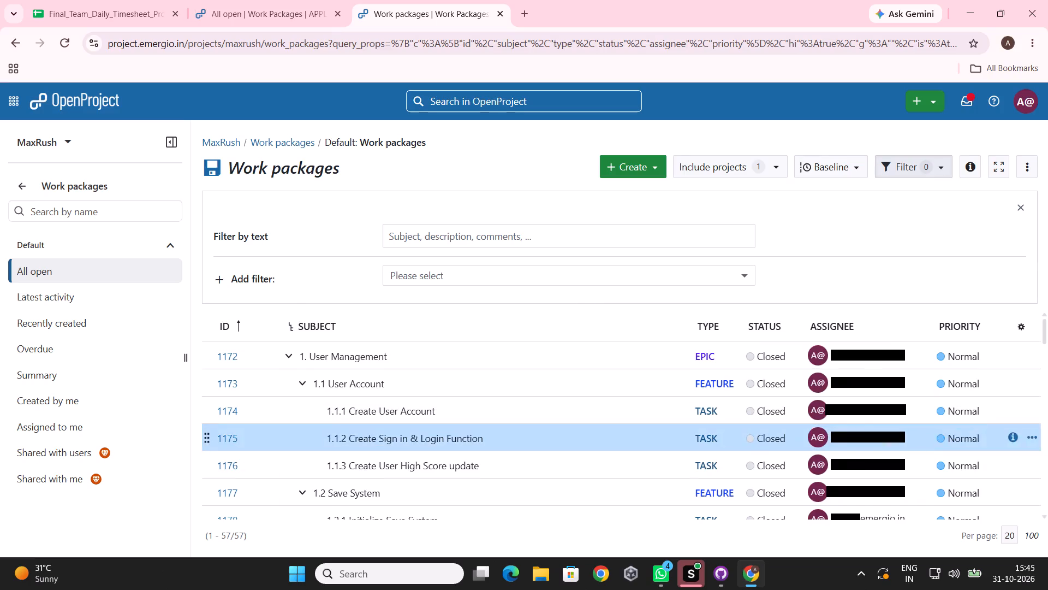
Examine how the MaxRush epic "1. User Management" fills in its description and estimates, and return to the list.
double_click(398, 363)
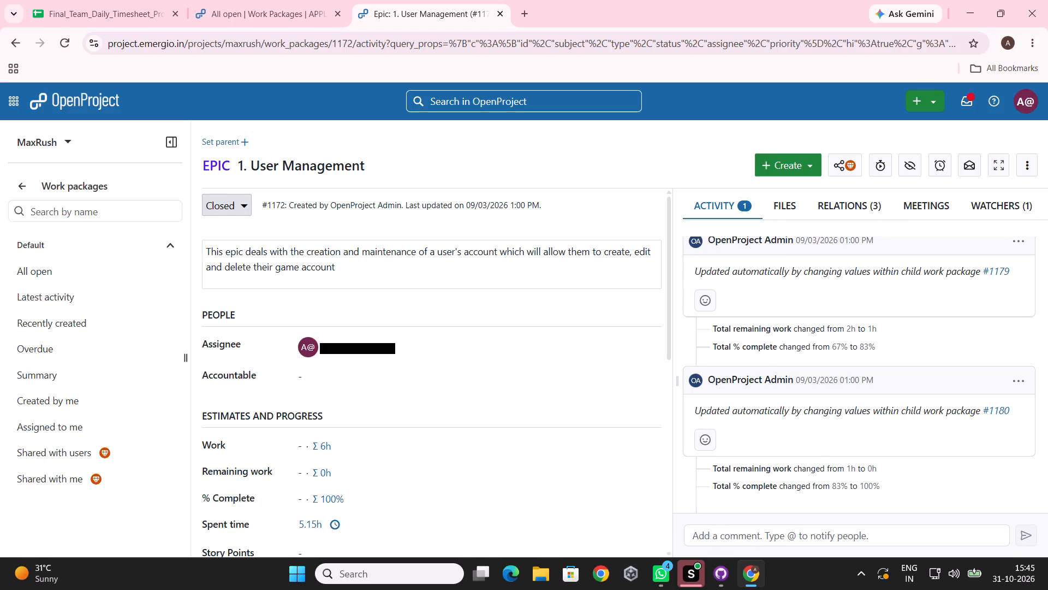
click(0, 46)
drag(0, 46, 81, 3)
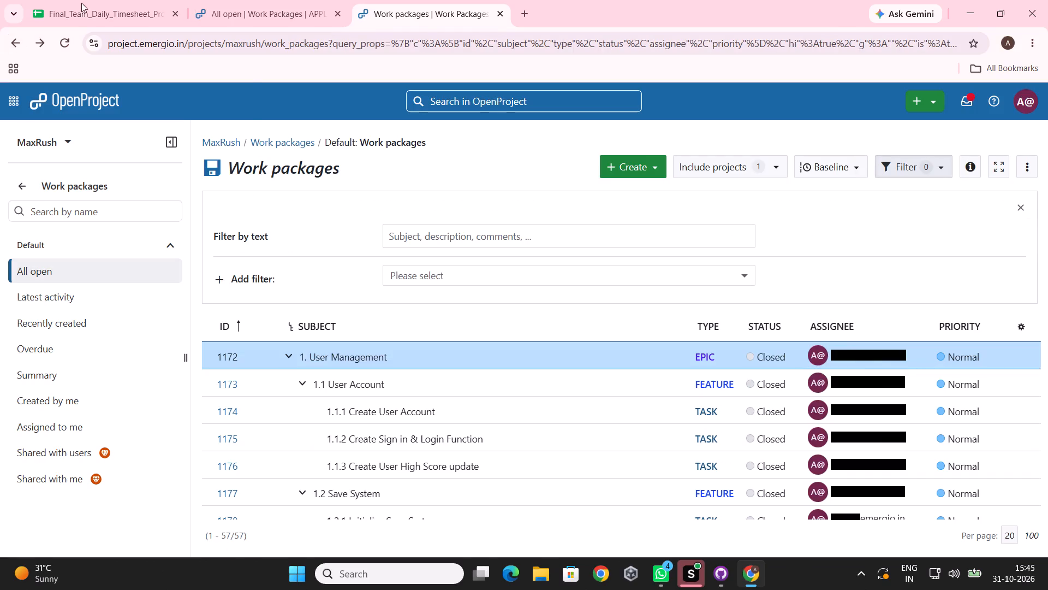
drag(81, 3, 88, 0)
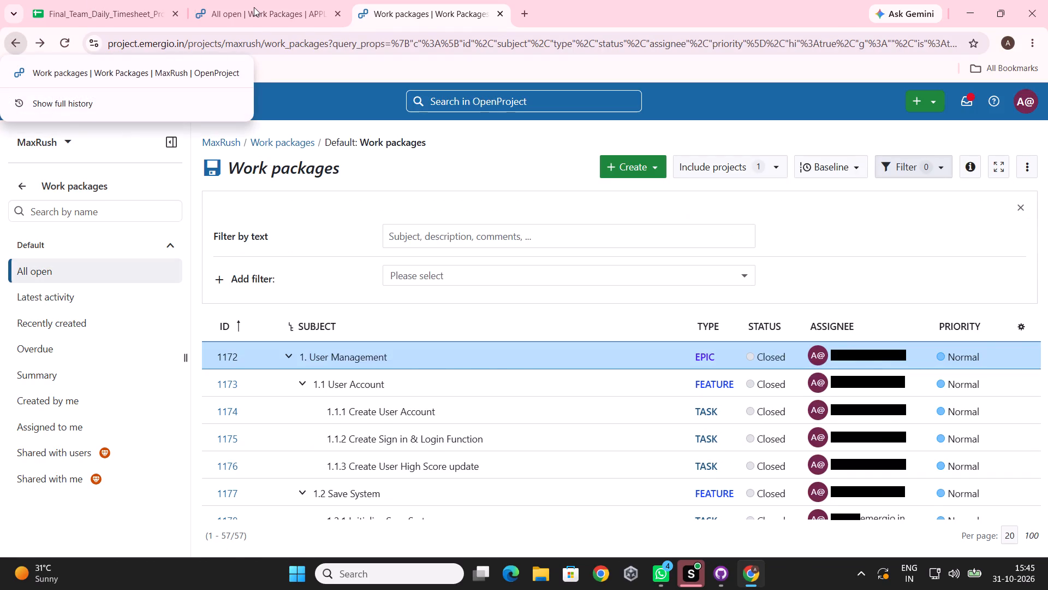
Open the APPLE RUNNER epic "1. Jump physics improvement" in full view and examine its estimate, detail, date and cost fields.
click(254, 7)
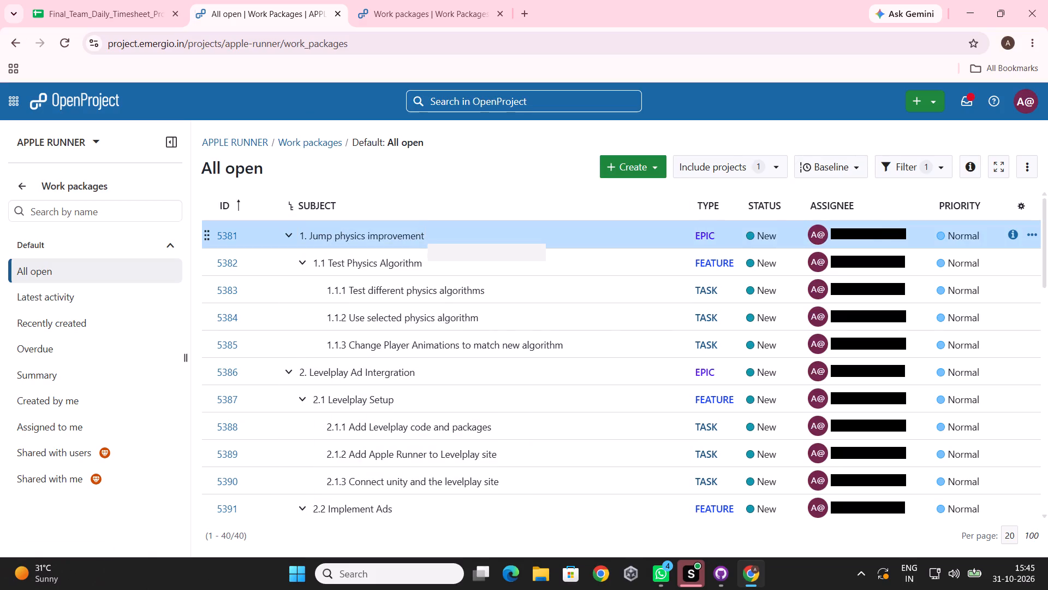
double_click(401, 239)
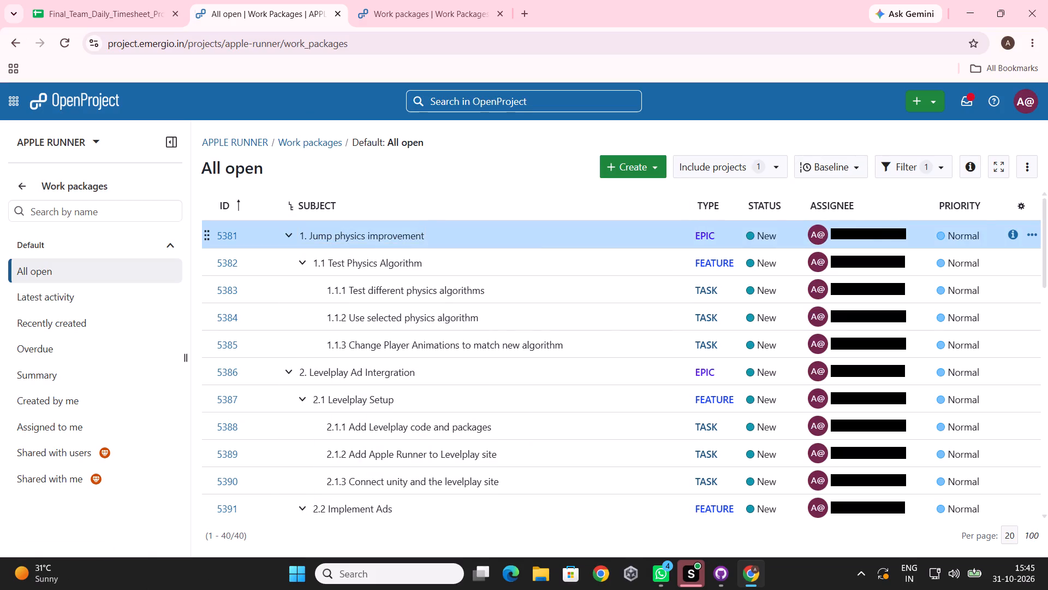
double_click(483, 240)
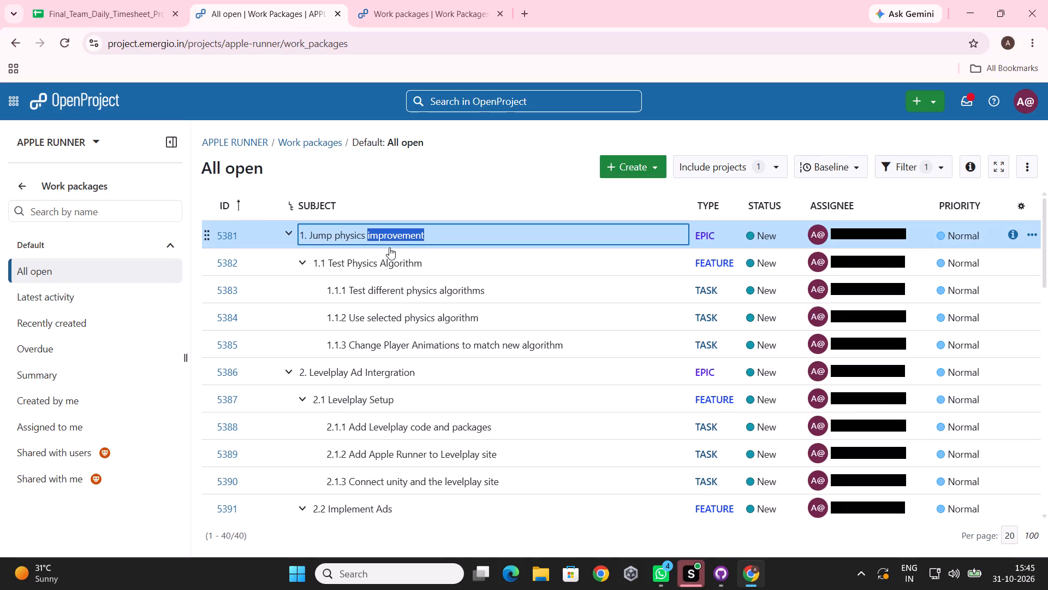
double_click(270, 238)
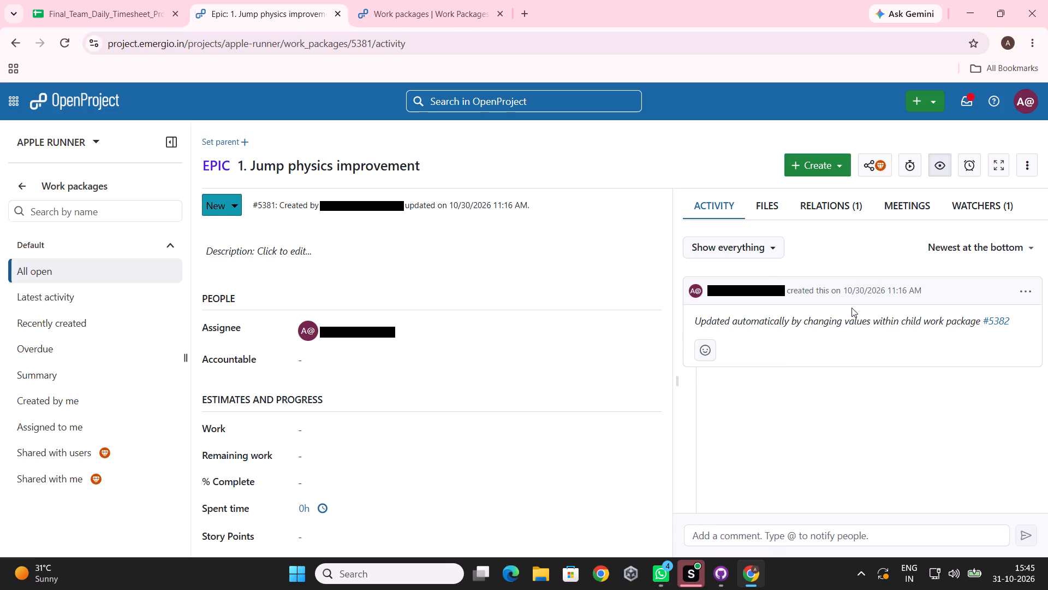
click(715, 200)
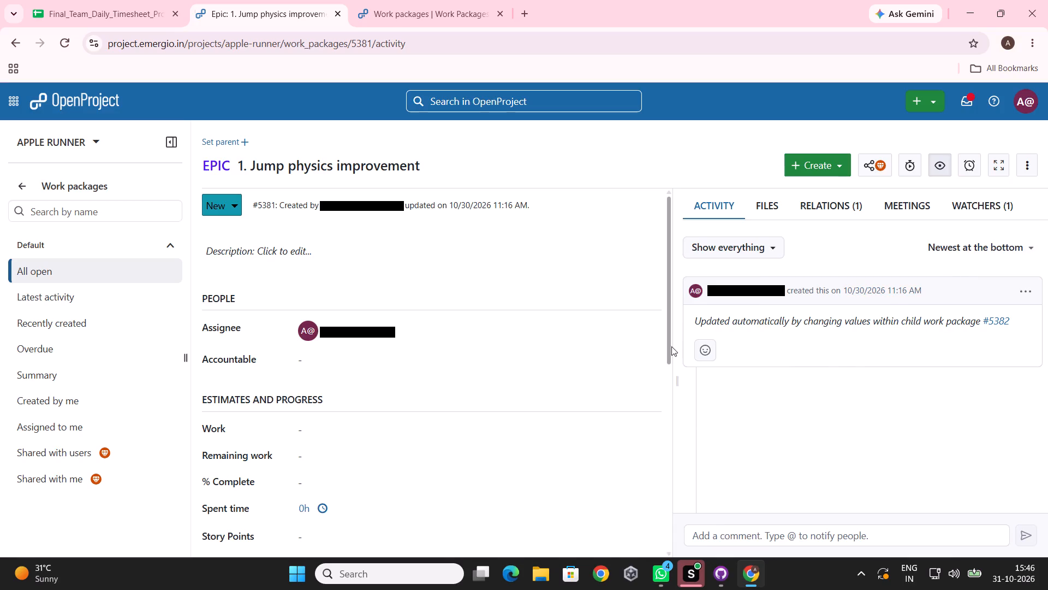
drag(671, 346, 682, 511)
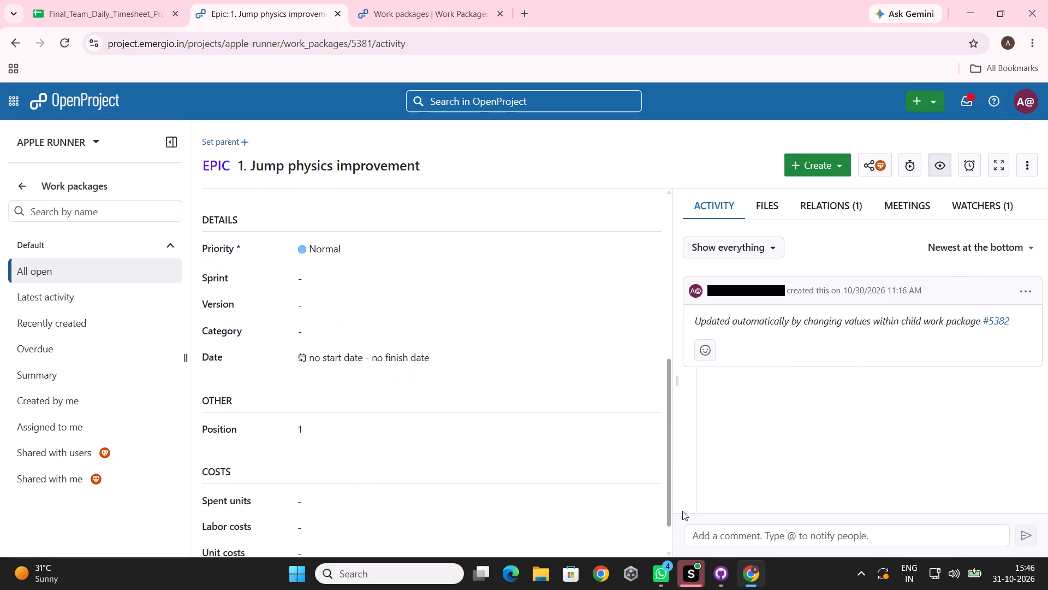
drag(682, 511, 681, 539)
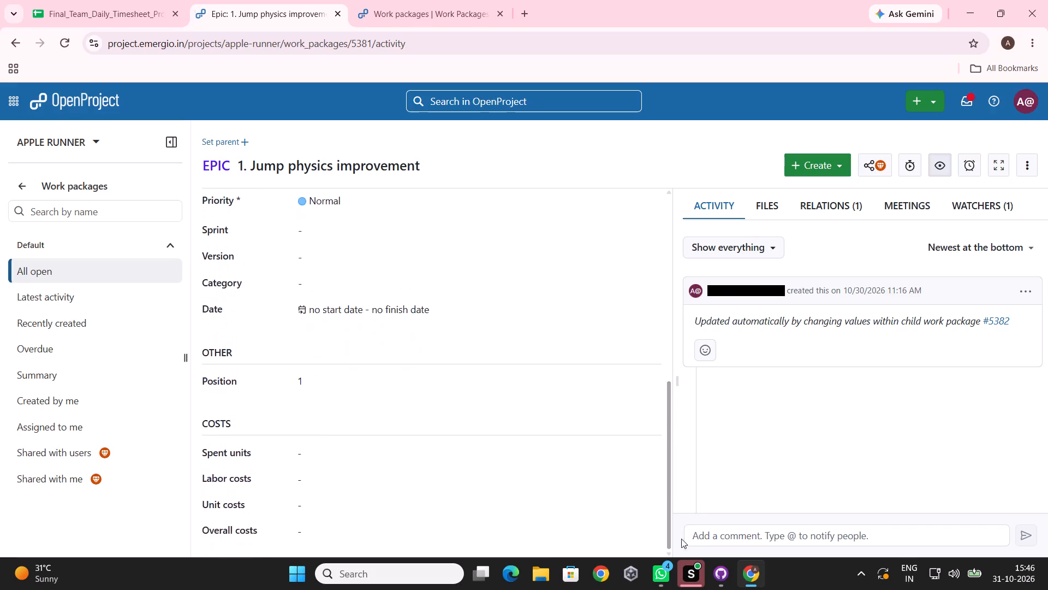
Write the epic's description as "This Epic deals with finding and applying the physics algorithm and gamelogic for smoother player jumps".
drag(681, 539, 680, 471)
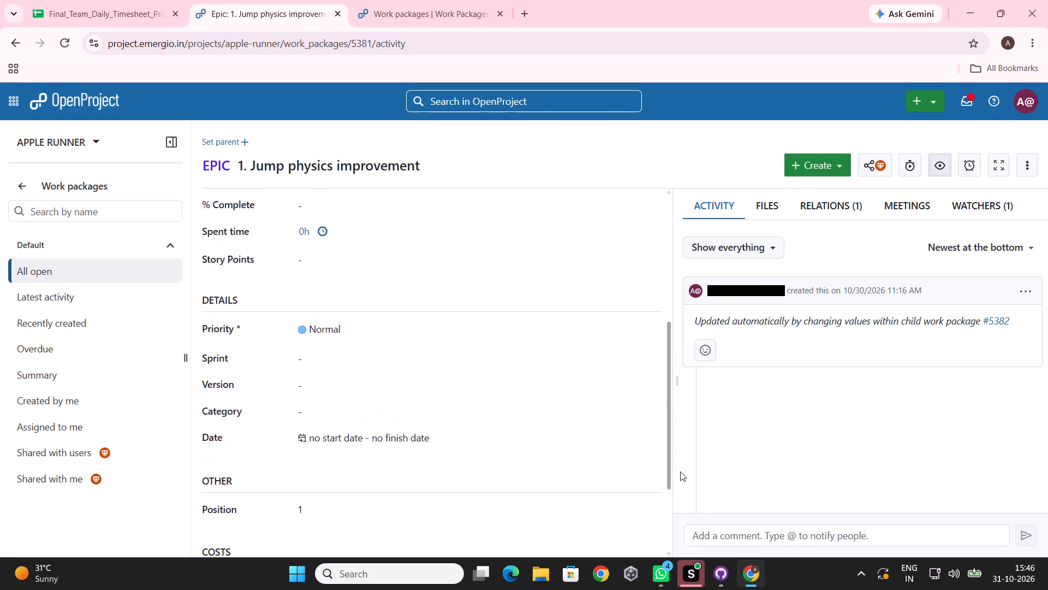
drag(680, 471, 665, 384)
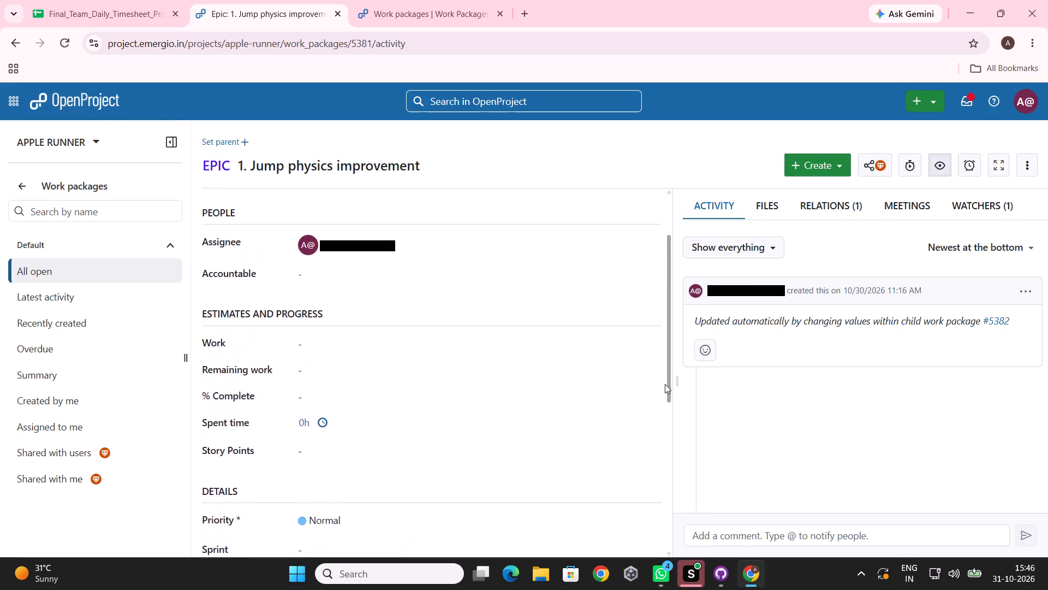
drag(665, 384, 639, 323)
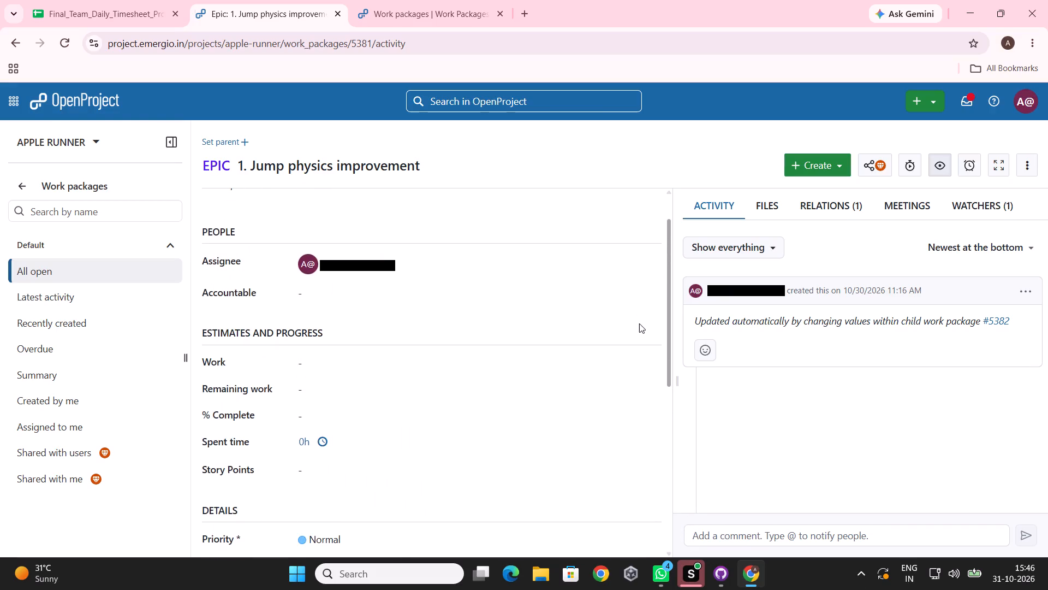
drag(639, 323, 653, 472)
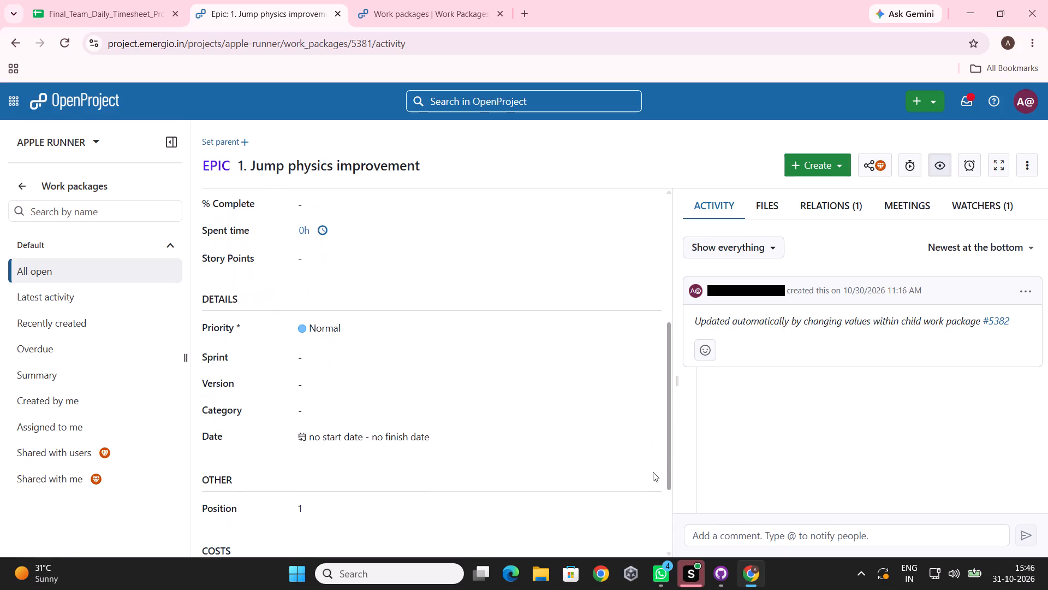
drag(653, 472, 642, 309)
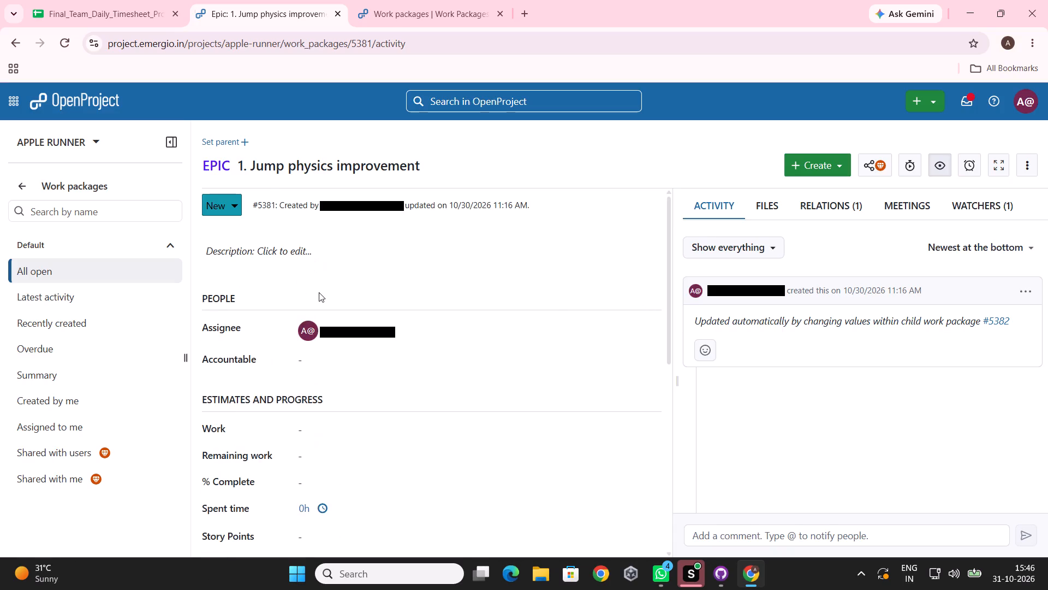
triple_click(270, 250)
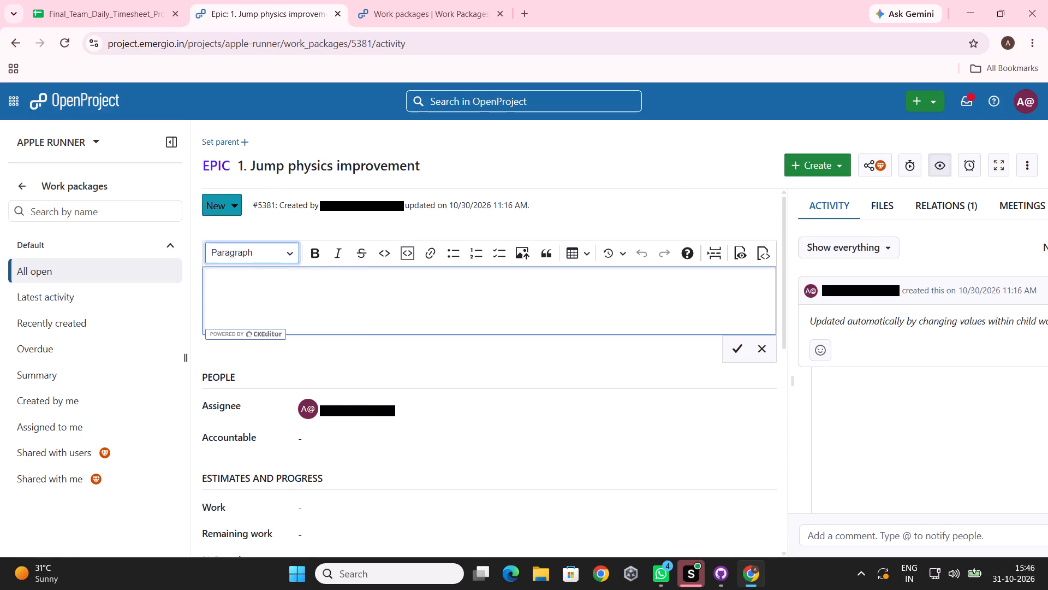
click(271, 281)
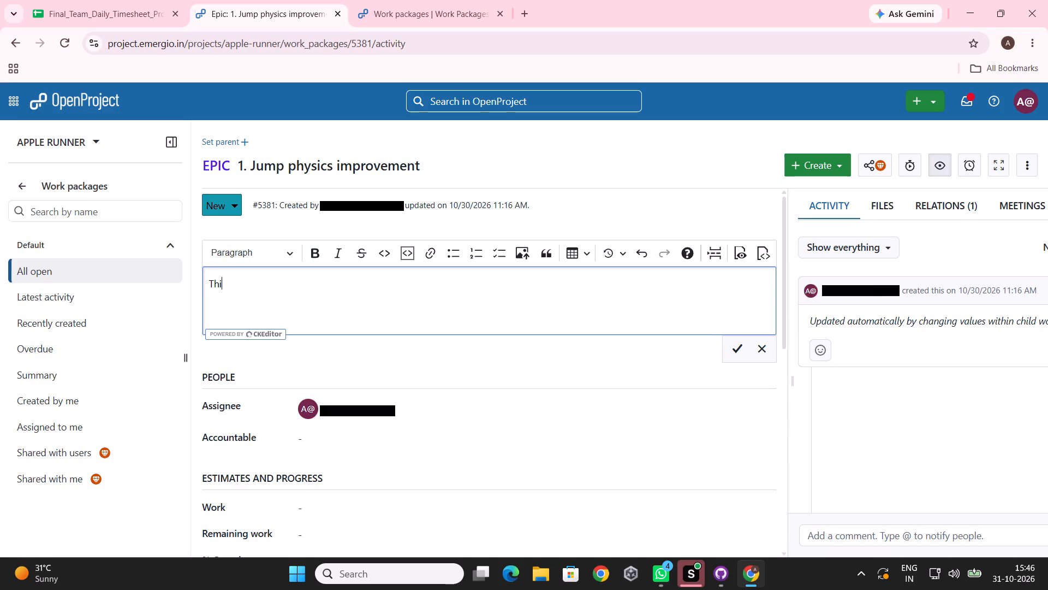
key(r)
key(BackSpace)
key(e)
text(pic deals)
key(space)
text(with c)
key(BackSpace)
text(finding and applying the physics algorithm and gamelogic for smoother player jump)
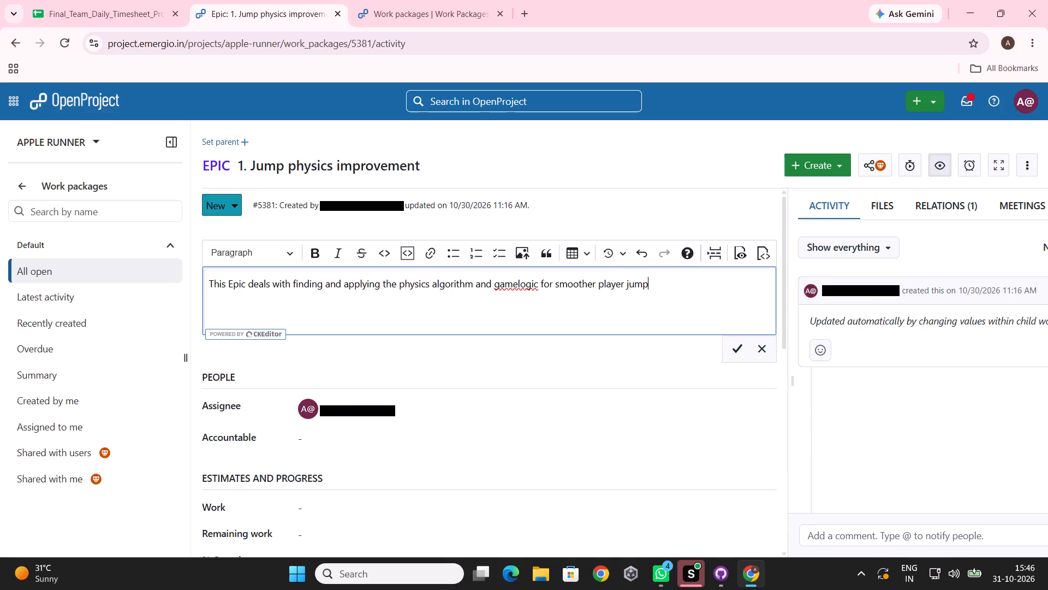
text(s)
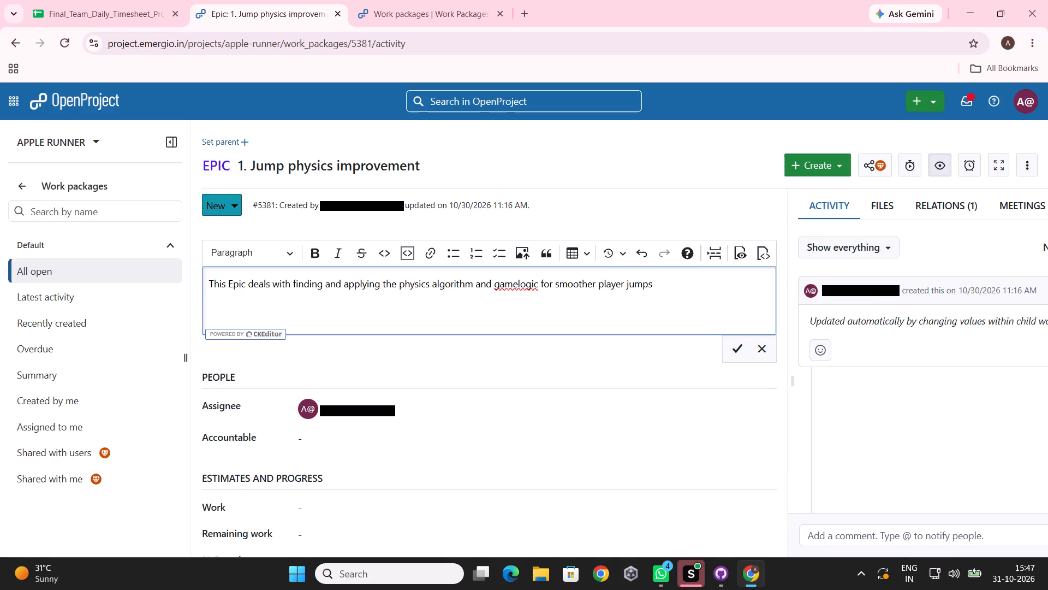
Open the MaxRush epic "1. User Management" and examine how its description, estimates and progress, and details are filled in.
drag(784, 282, 785, 315)
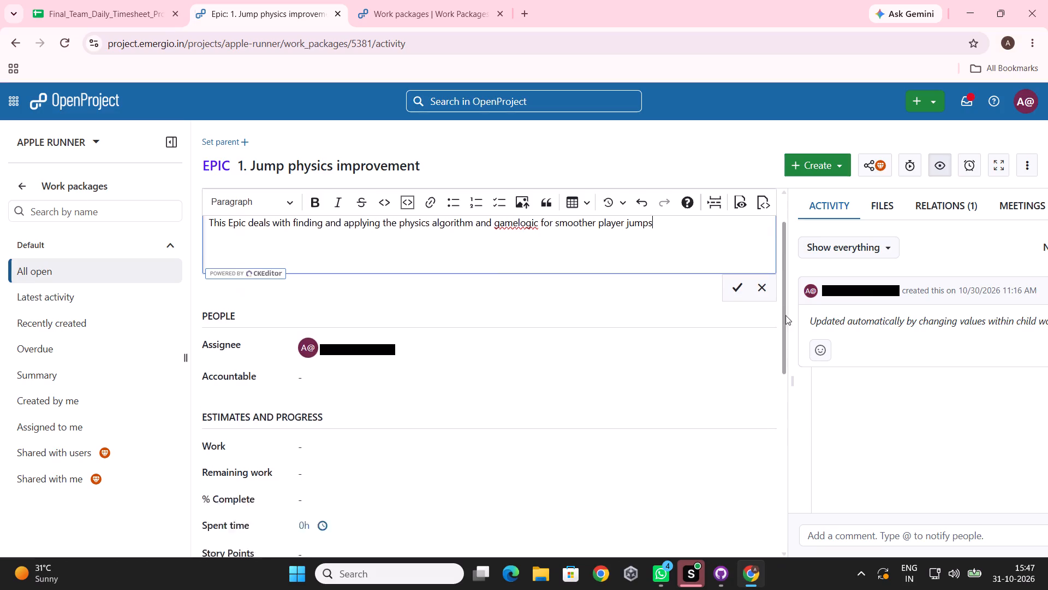
drag(785, 315, 787, 321)
click(388, 0)
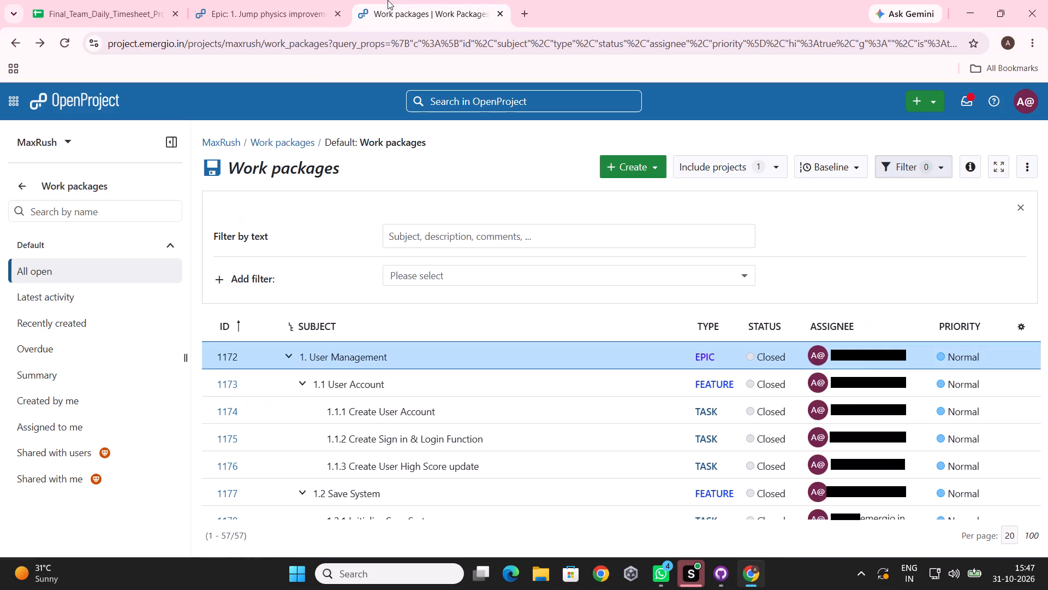
double_click(257, 357)
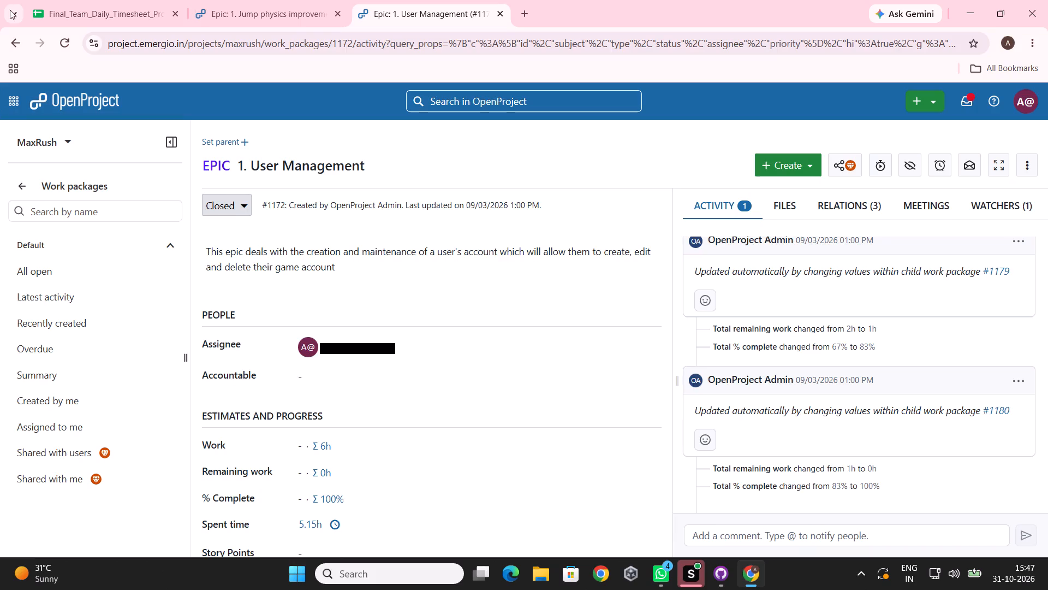
click(104, 0)
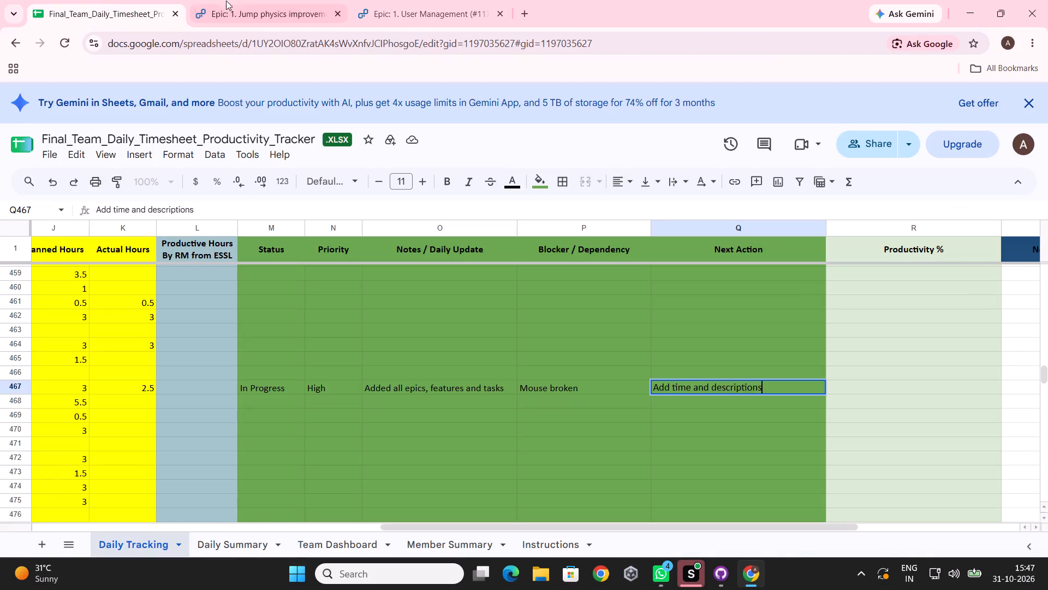
click(230, 1)
click(398, 0)
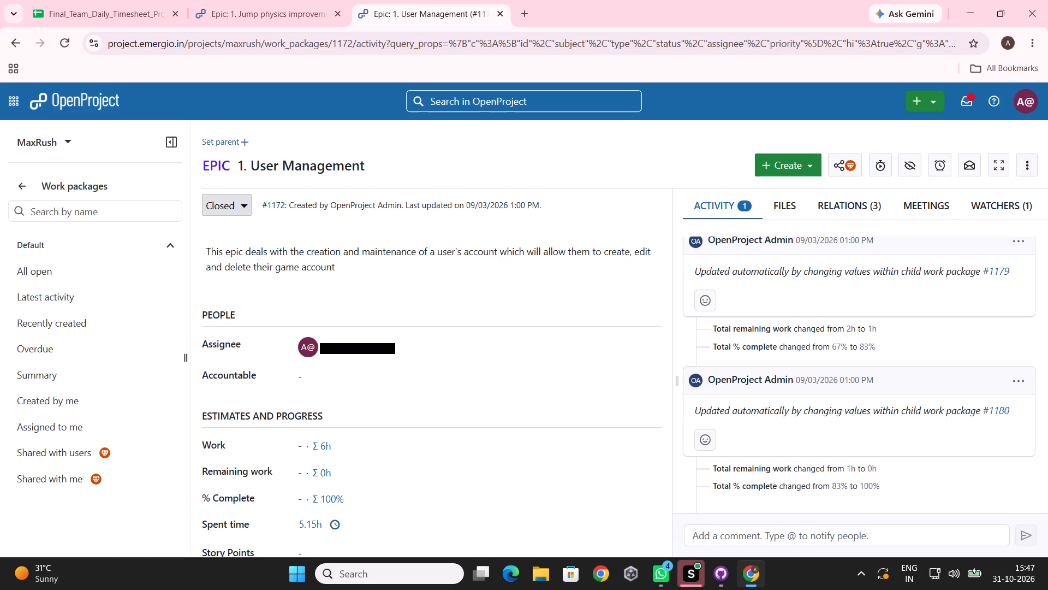
drag(667, 265, 669, 298)
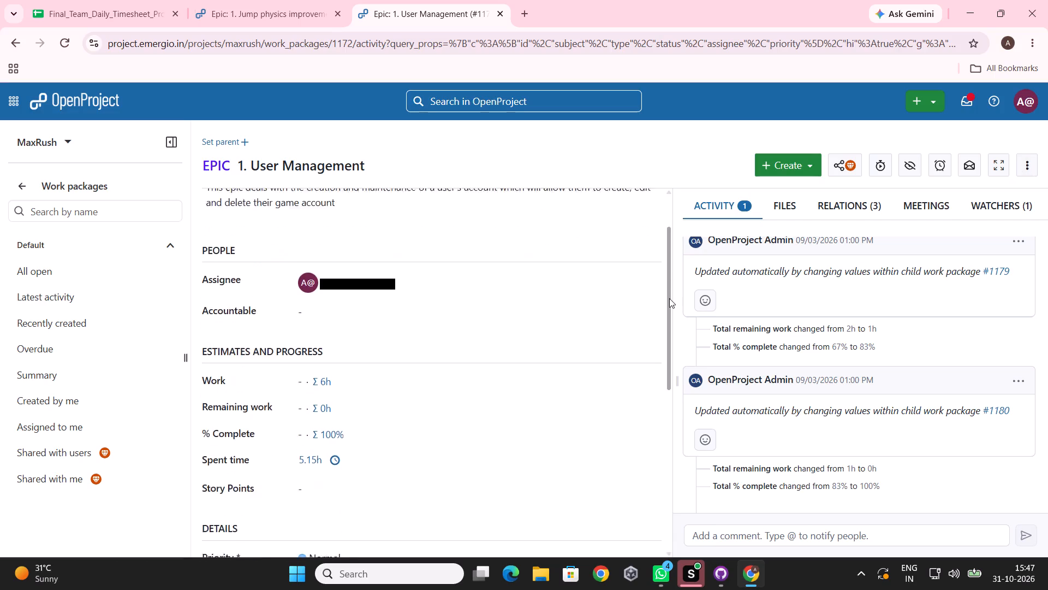
drag(669, 298, 672, 376)
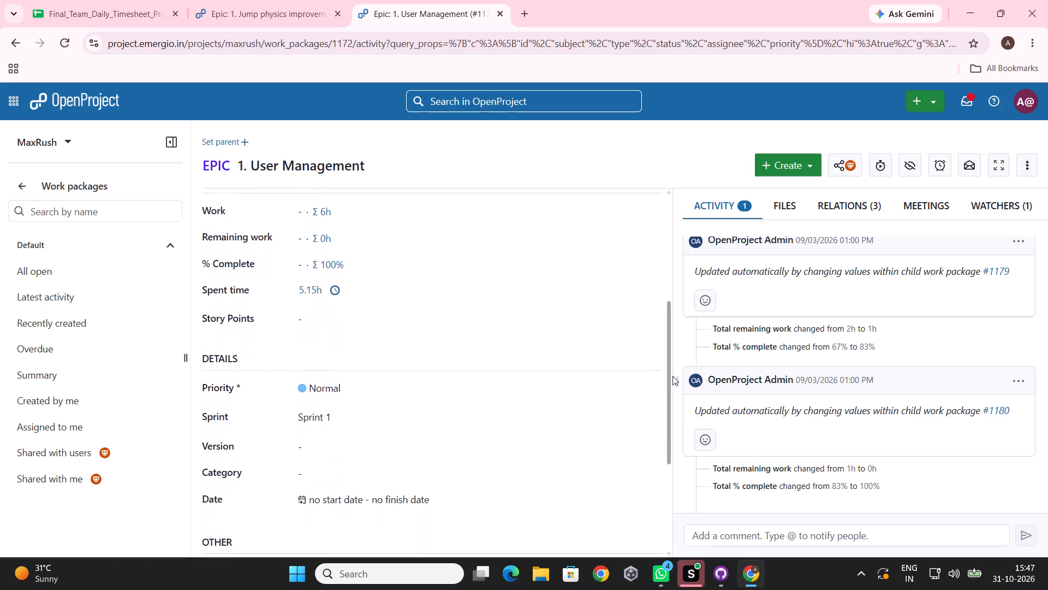
drag(672, 376, 670, 404)
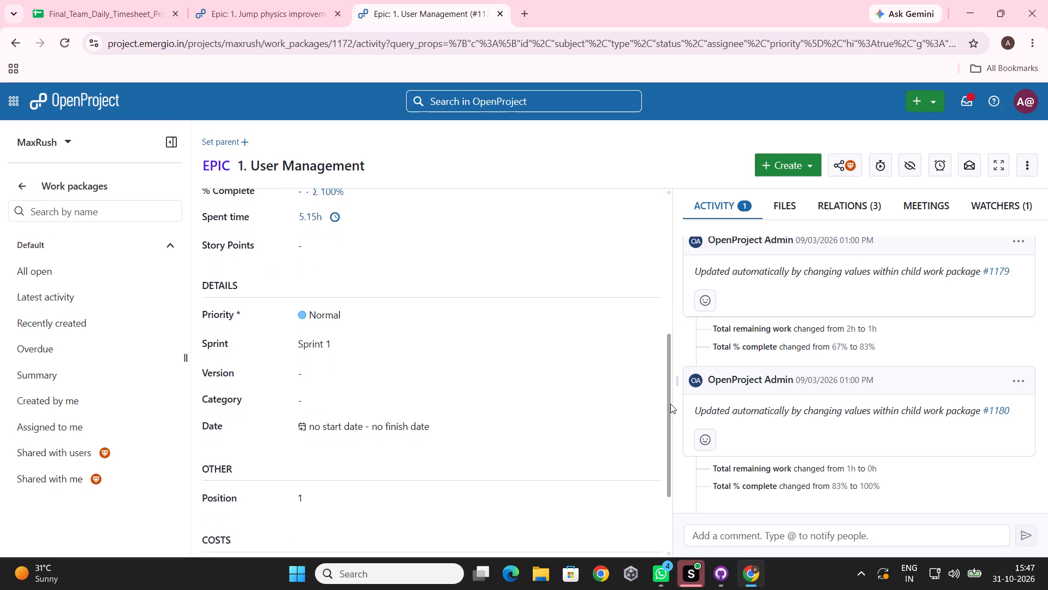
drag(670, 404, 652, 241)
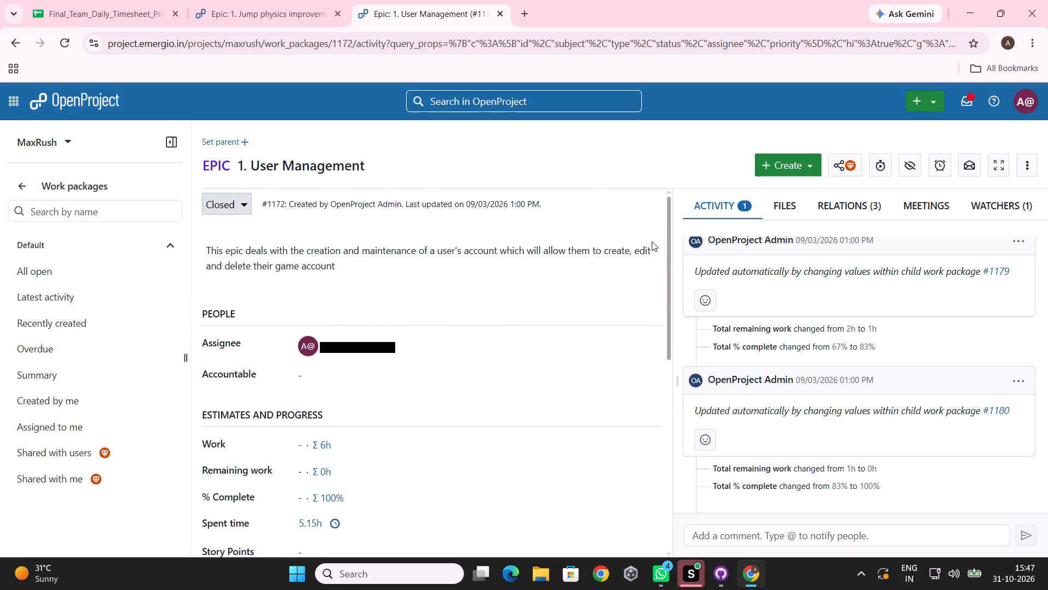
drag(652, 241, 657, 201)
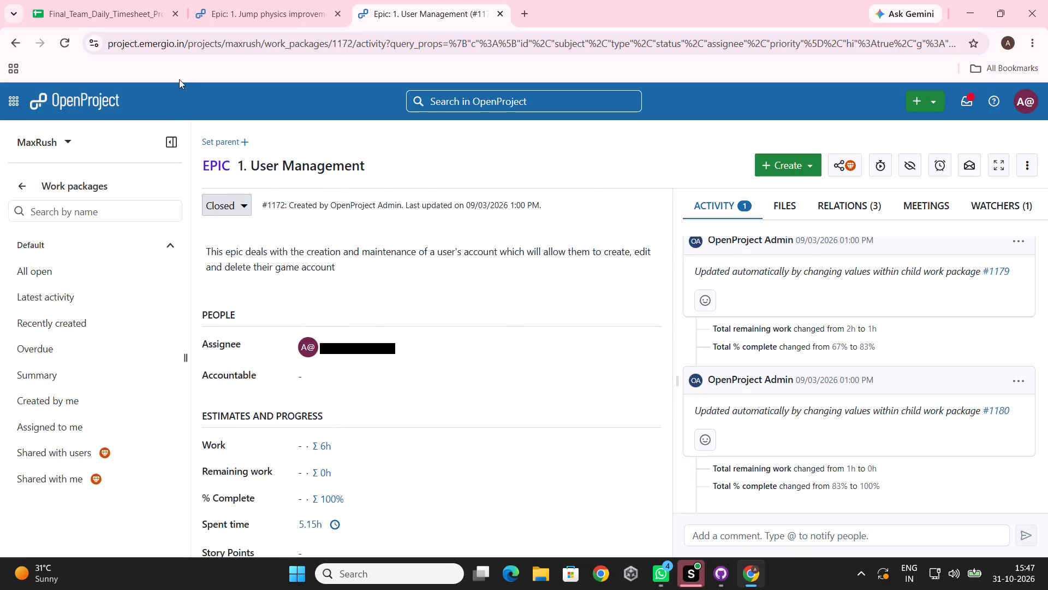
Set the Work estimate of the APPLE RUNNER epic "1. Jump physics improvement" to 6h and save it.
click(242, 1)
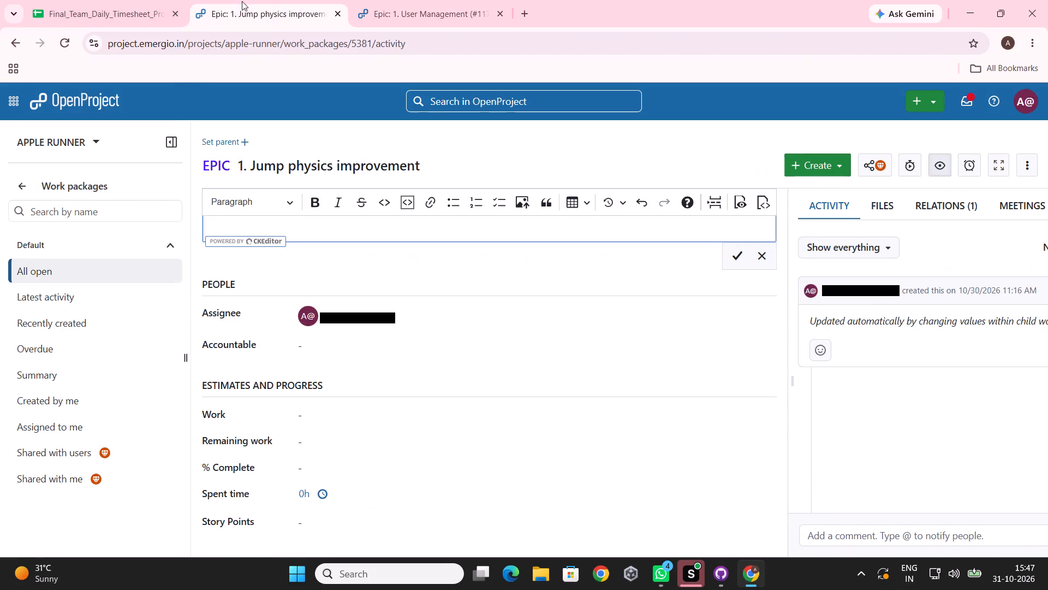
click(76, 0)
click(225, 0)
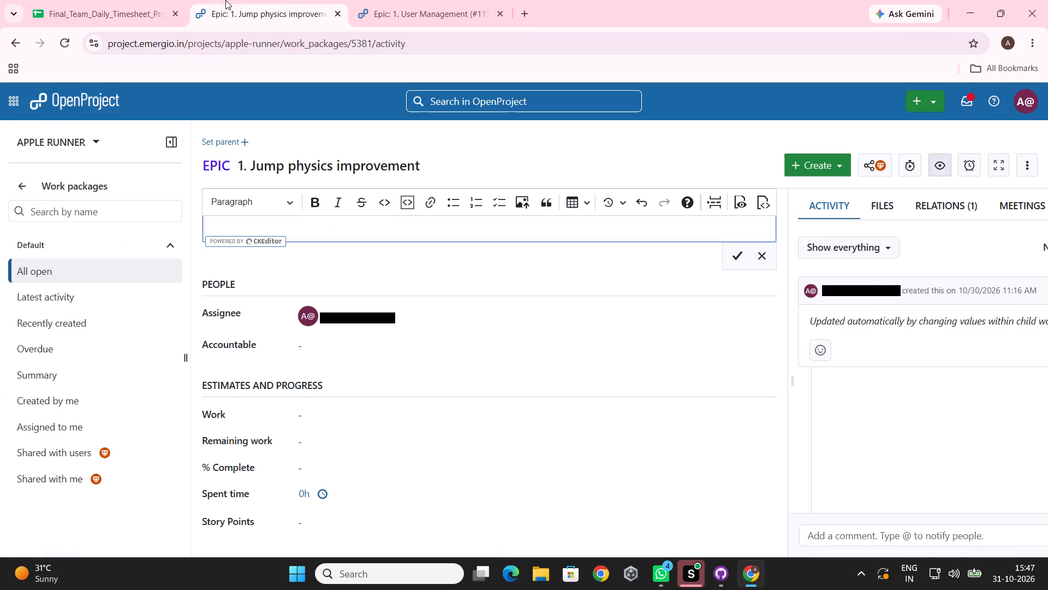
click(357, 403)
click(337, 416)
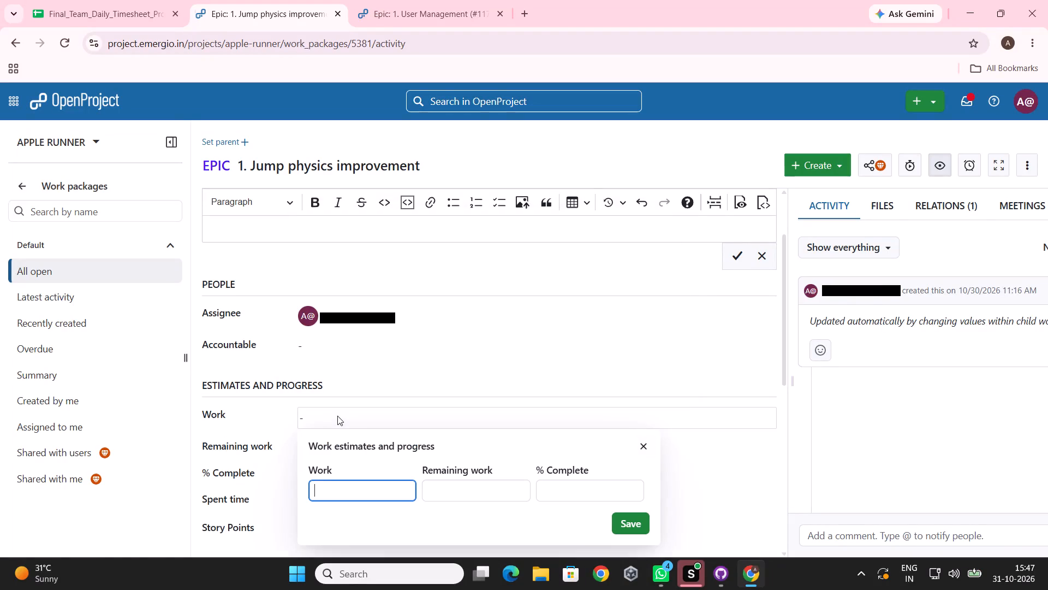
key(6)
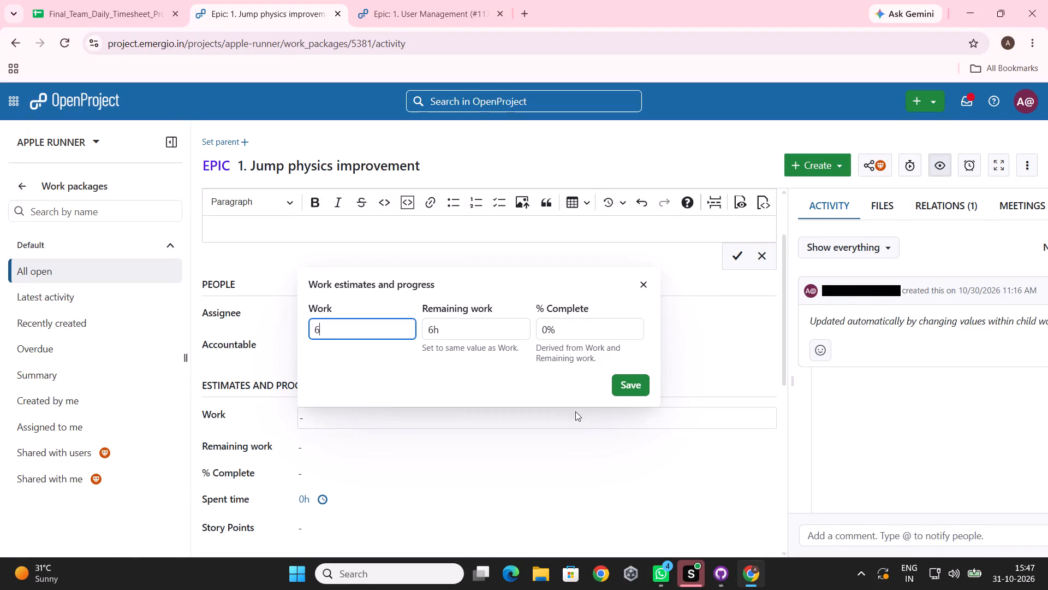
right_click(630, 386)
click(630, 386)
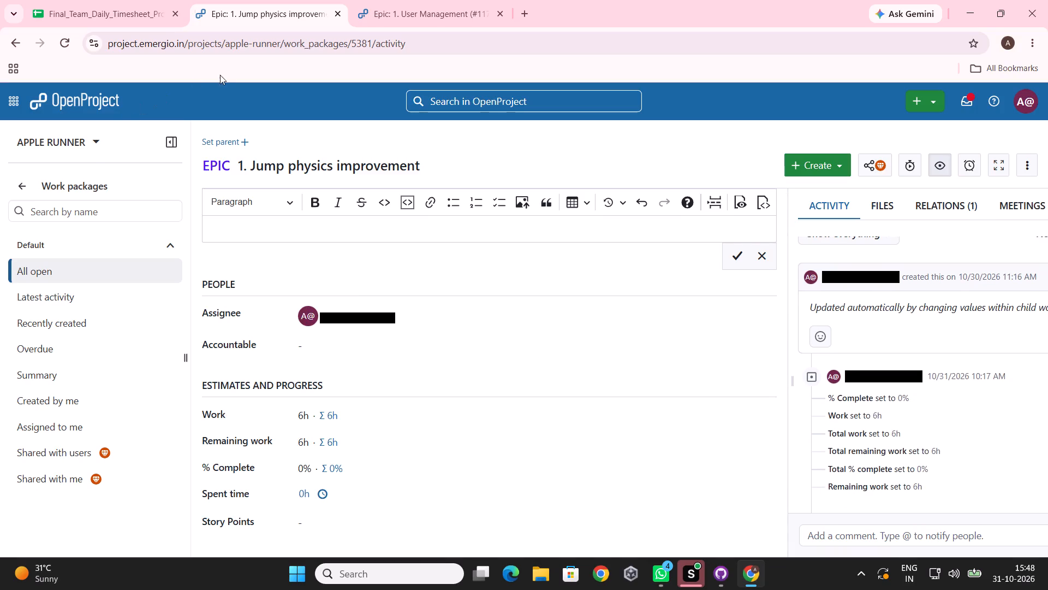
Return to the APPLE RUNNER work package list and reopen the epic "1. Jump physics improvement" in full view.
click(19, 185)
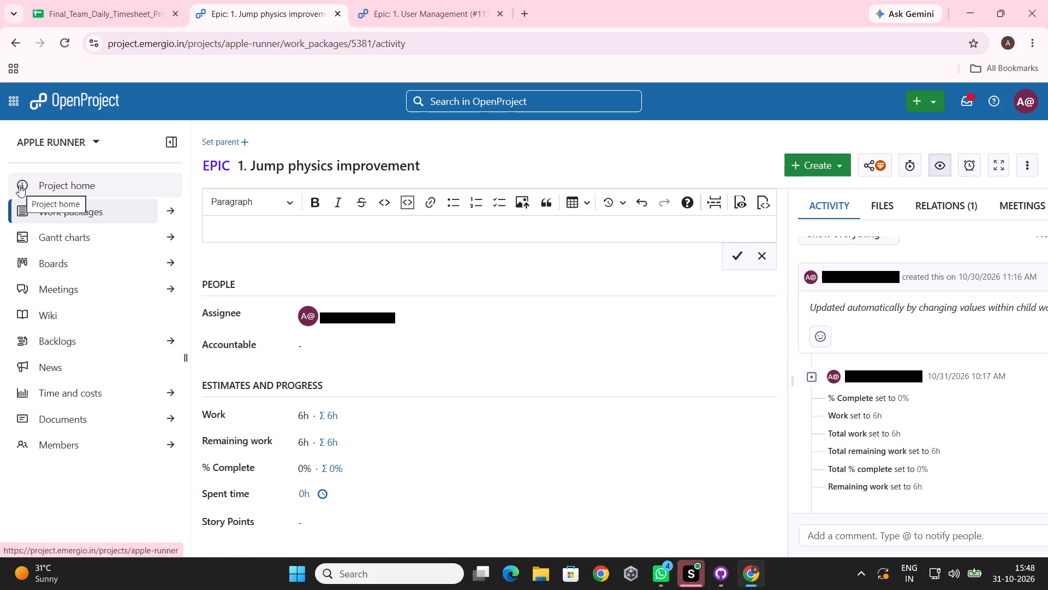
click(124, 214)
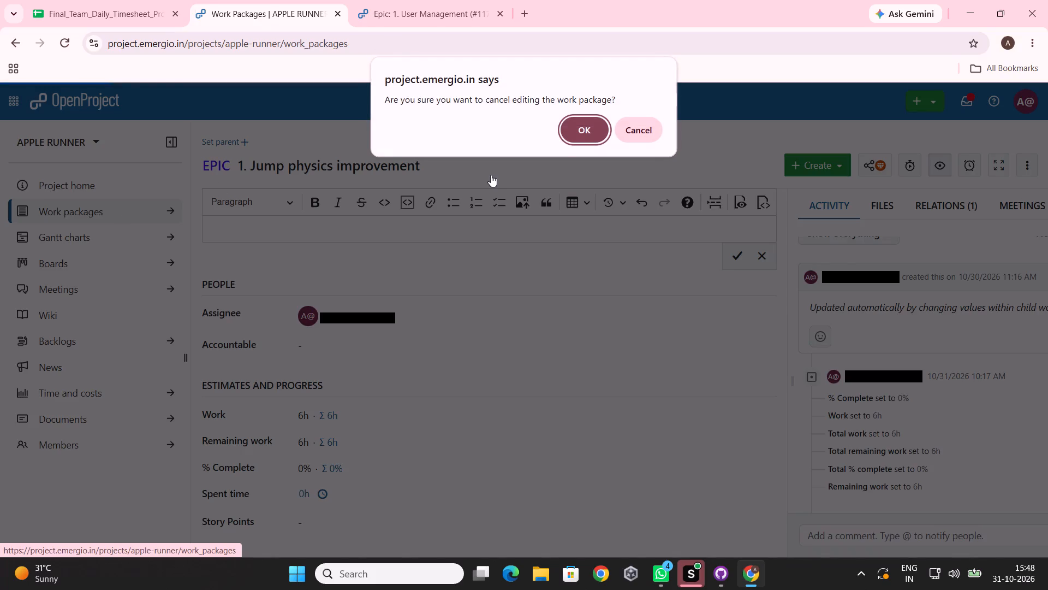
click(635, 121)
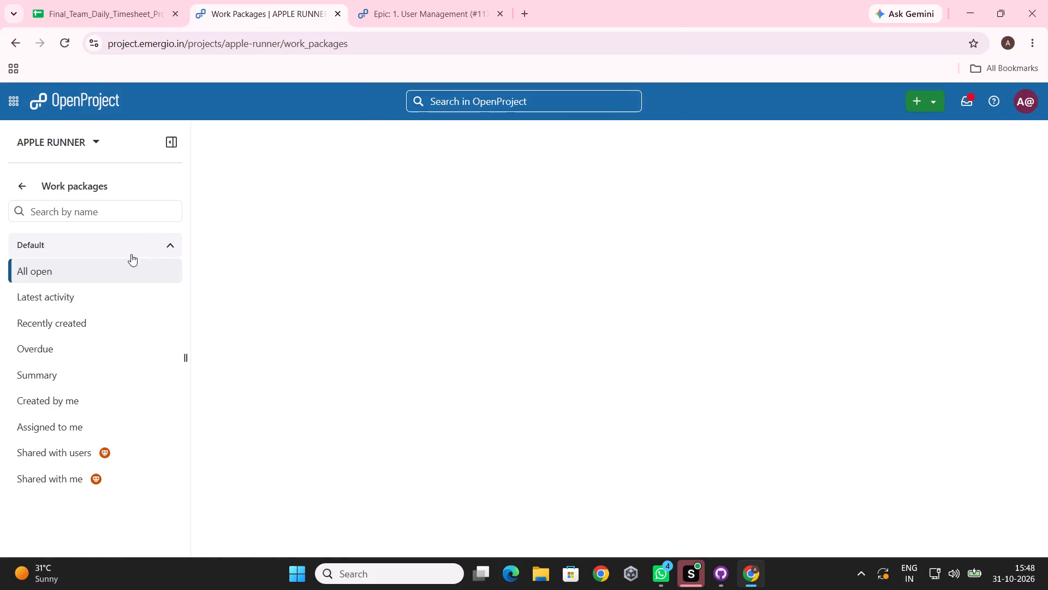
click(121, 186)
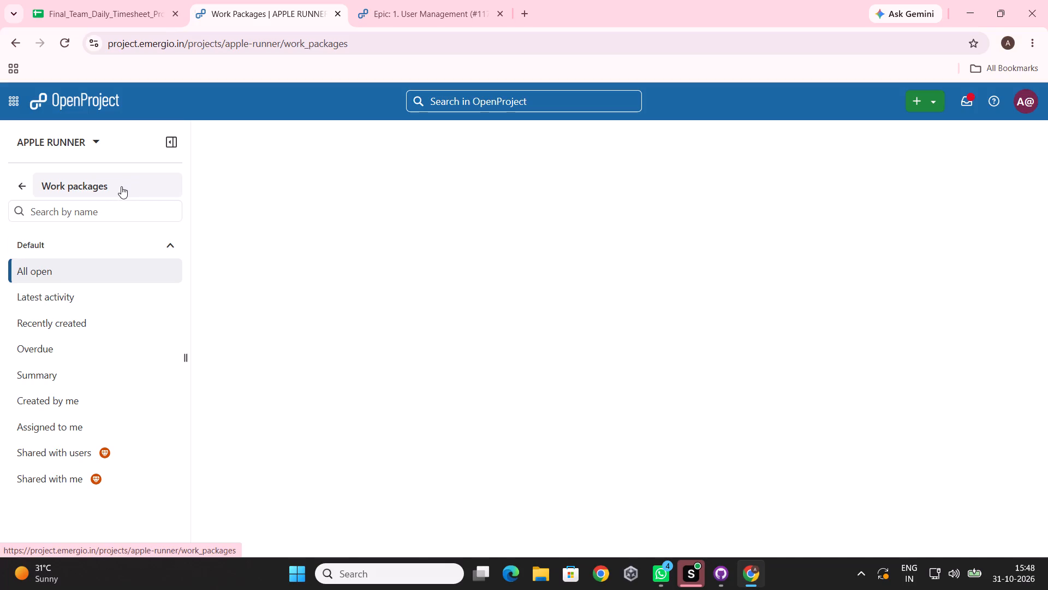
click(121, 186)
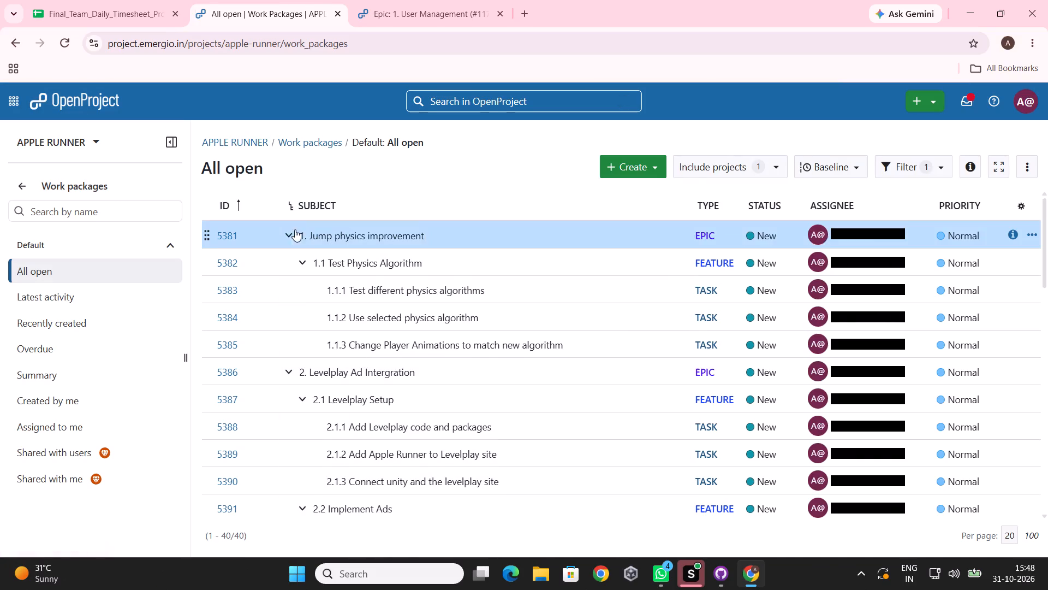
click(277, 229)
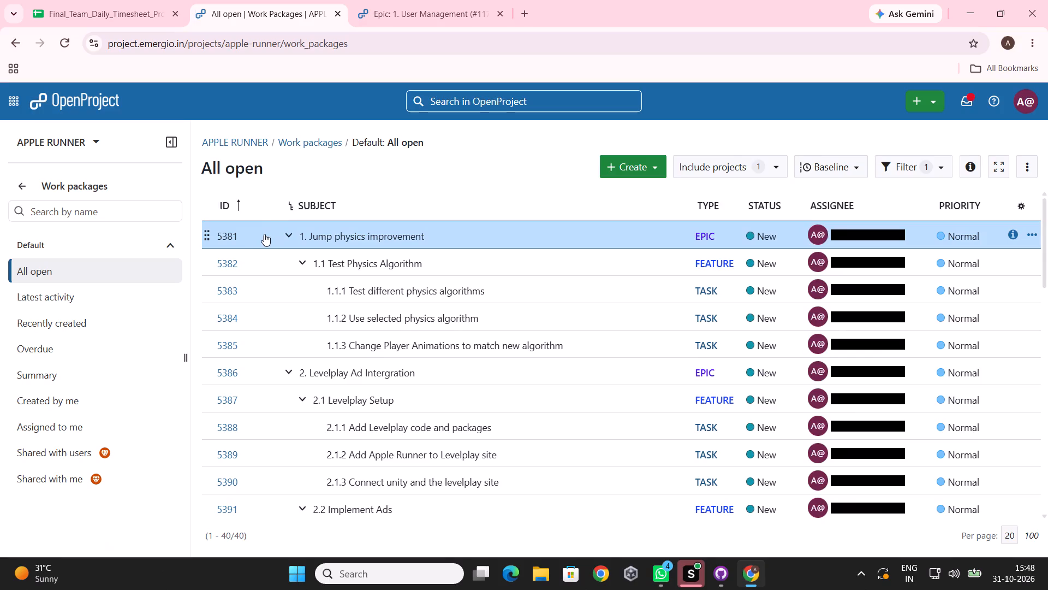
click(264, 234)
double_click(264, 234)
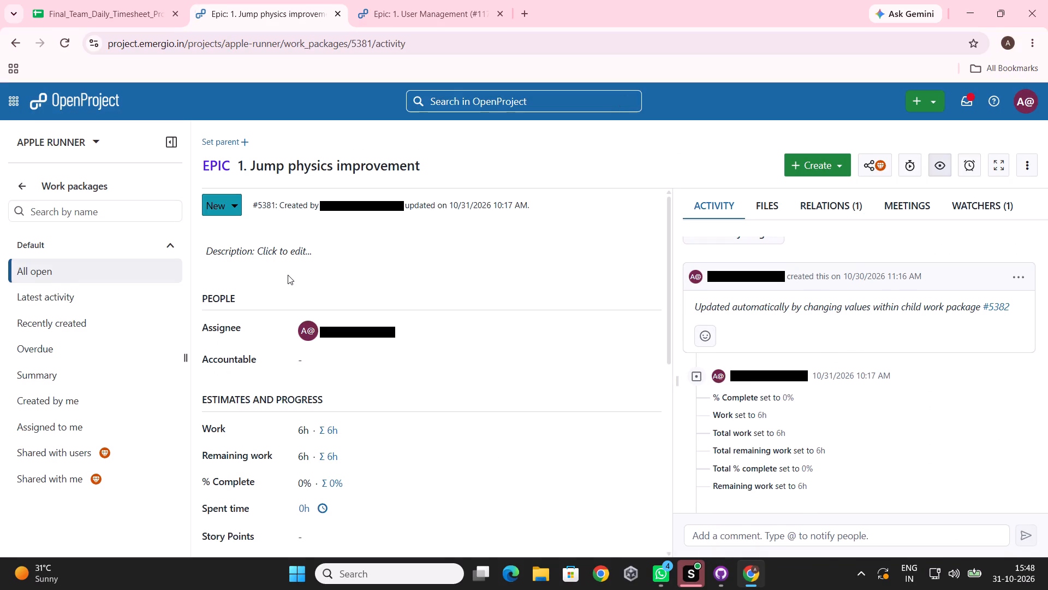
Write and save the epic's description as "This epic deals with finding and aplying physics algorithm and gamelogic for smoother jumps".
click(297, 253)
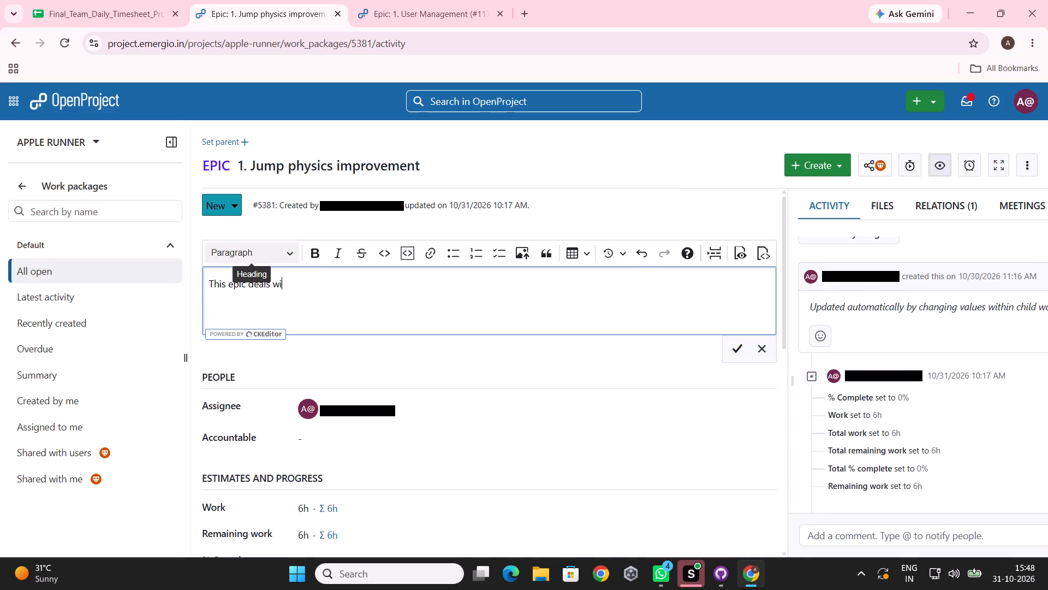
text(finding and ap)
key(BackSpace)
text(plying physics algort)
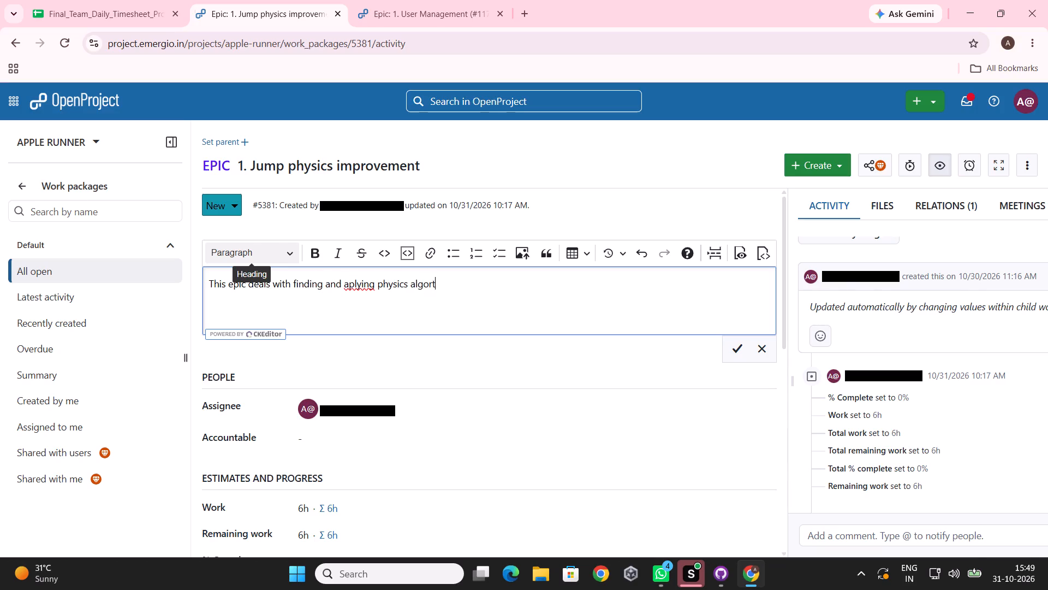
key(i)
key(BackSpace)
key(BackSpace)
text(ithm and gamelogic for smoother ju)
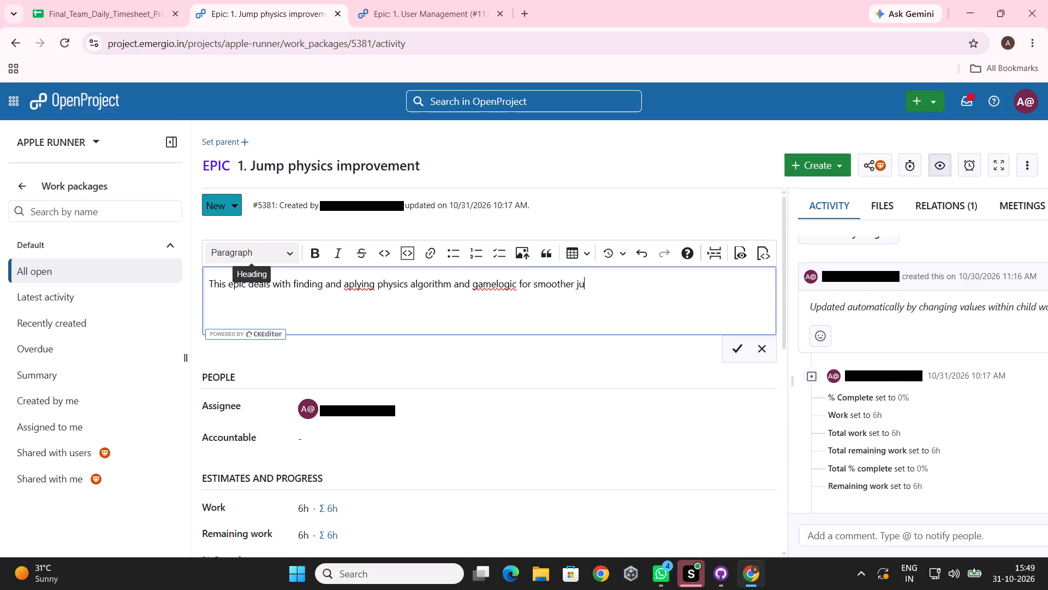
text(mps)
key(Return)
key(BackSpace)
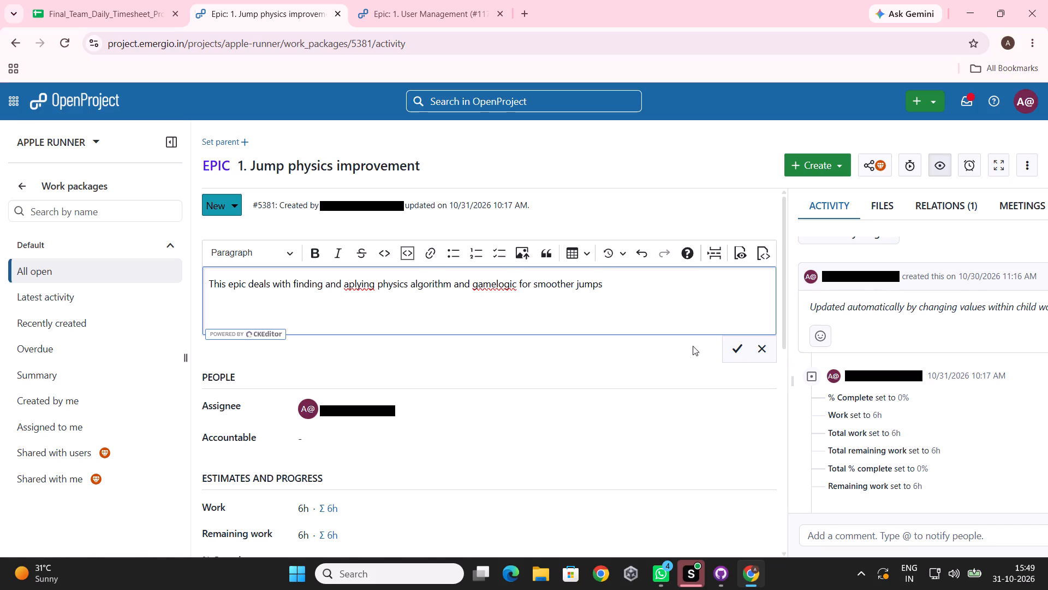
click(733, 345)
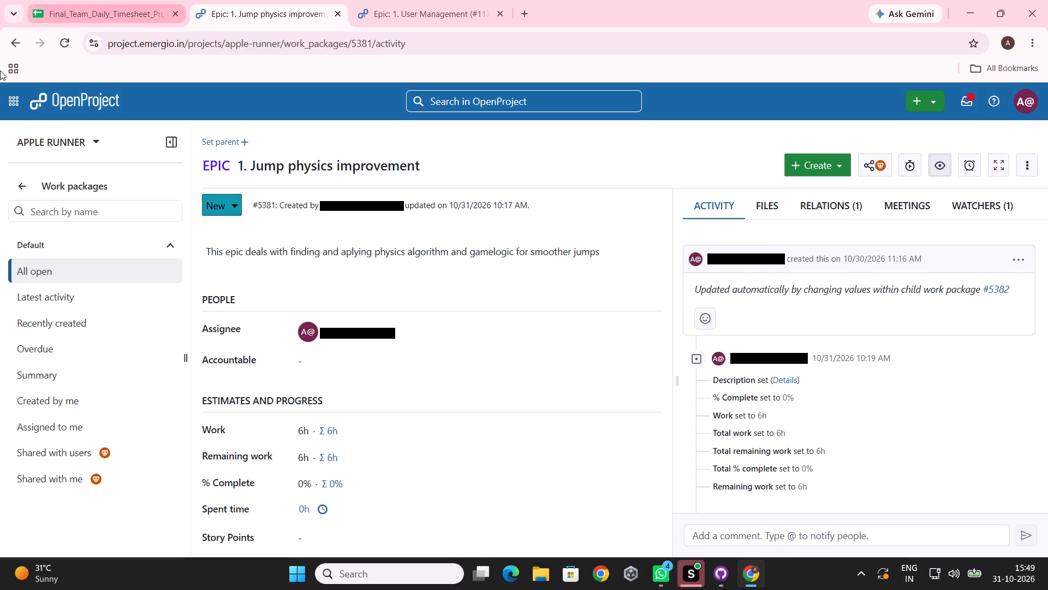
Open the APPLE RUNNER feature "1.1 Test Physics Algorithm" and write its description as "This feature deals with testing and applying the physics algorithm".
click(68, 196)
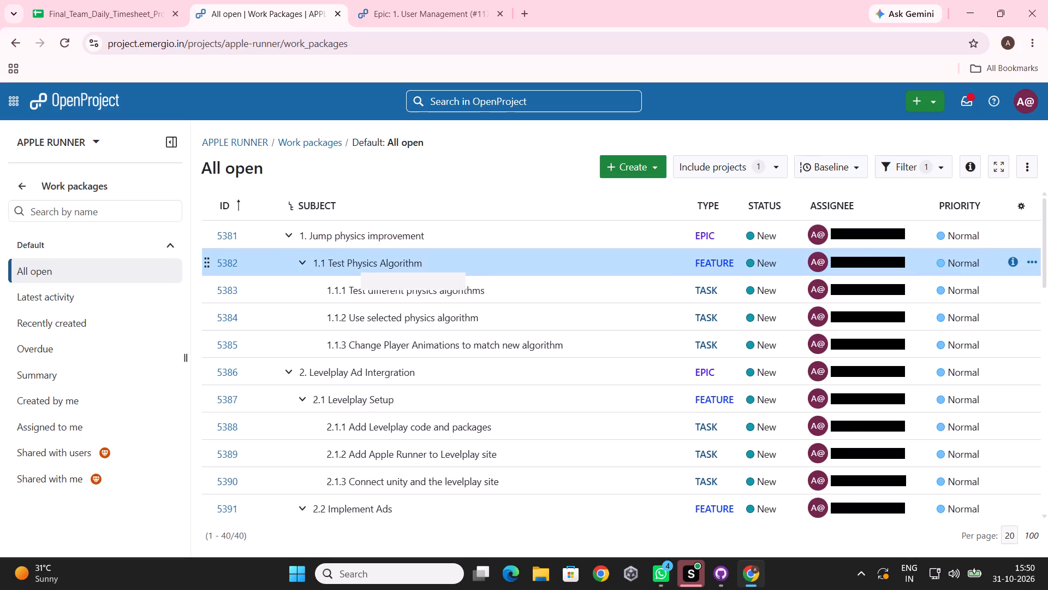
double_click(473, 253)
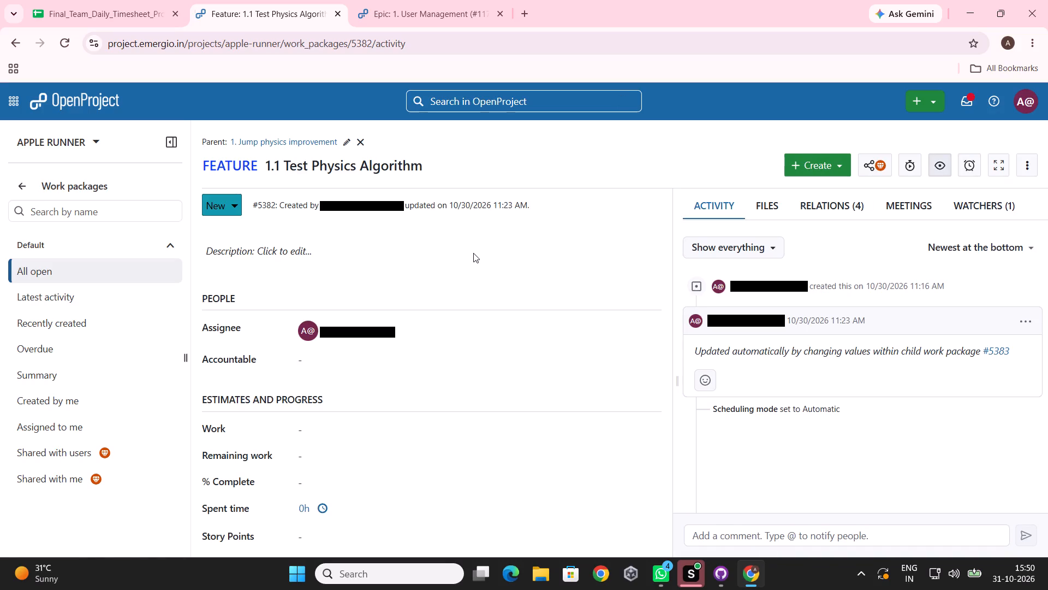
click(362, 264)
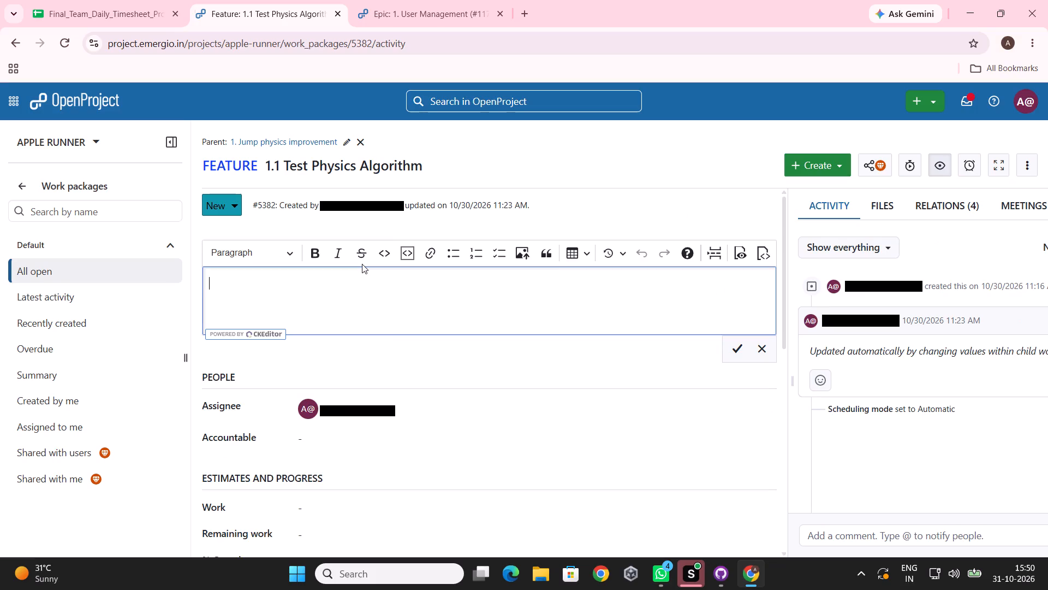
key(t)
key(BackSpace)
text(e deals with testing and applying the)
key(space)
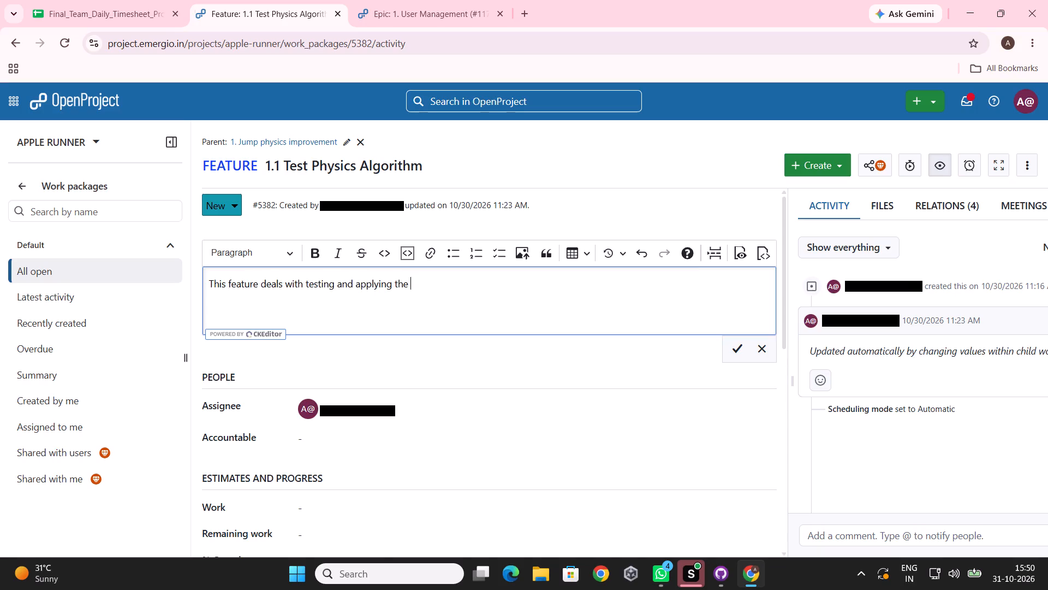
text(physics algorithm)
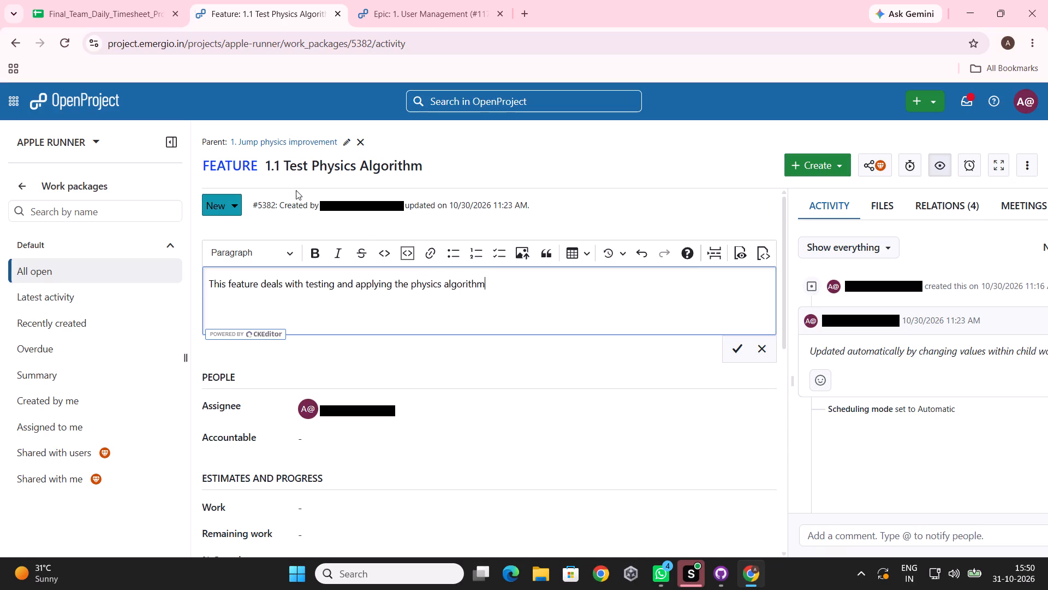
In the MaxRush work package list, remove the open status filter and open the feature "1.1 User Account" for reference.
click(388, 0)
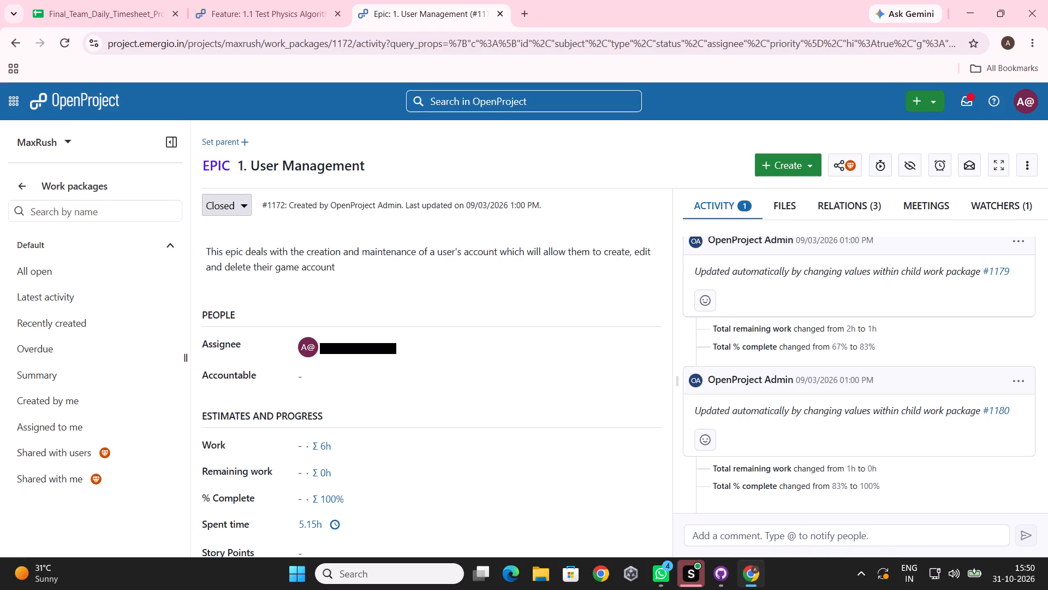
click(114, 170)
click(90, 187)
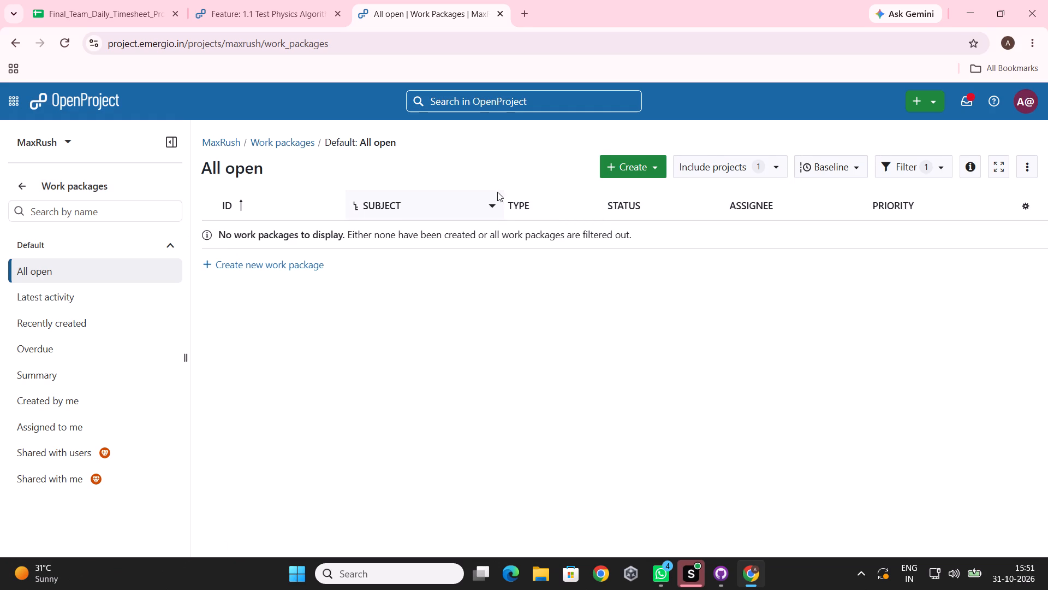
click(903, 165)
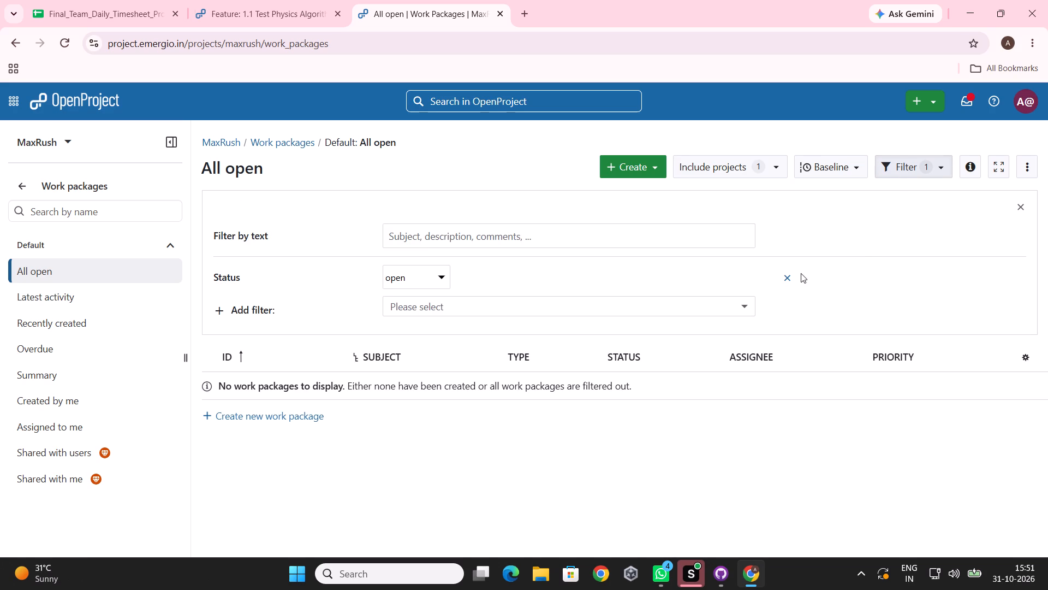
click(784, 278)
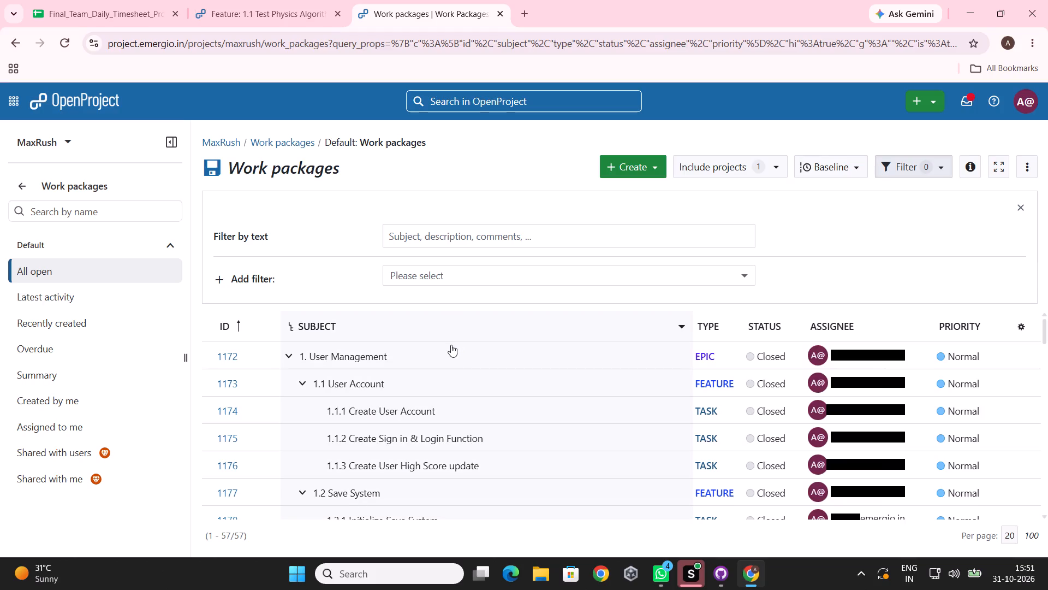
double_click(432, 378)
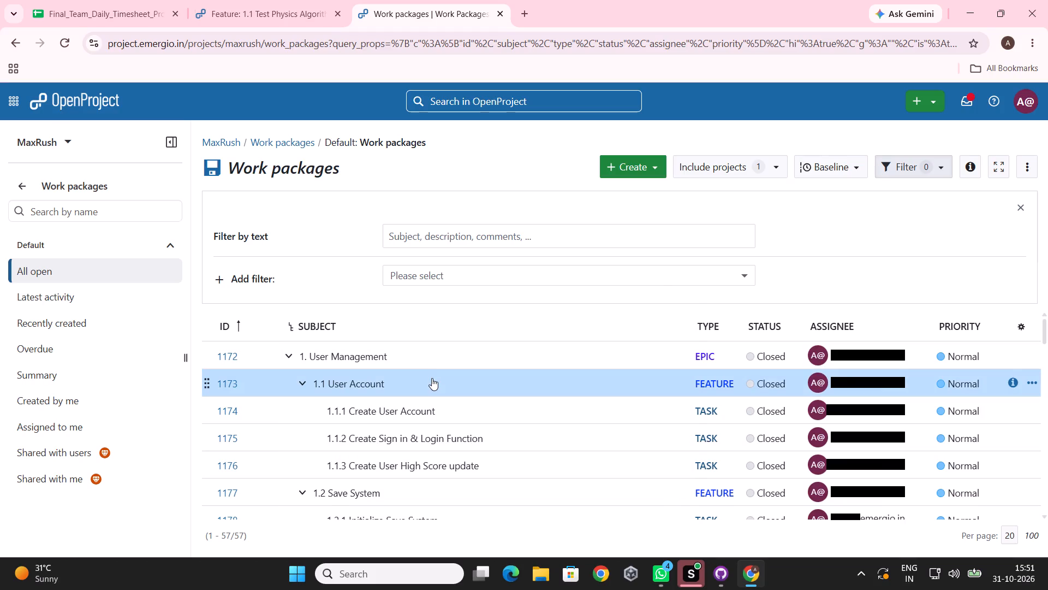
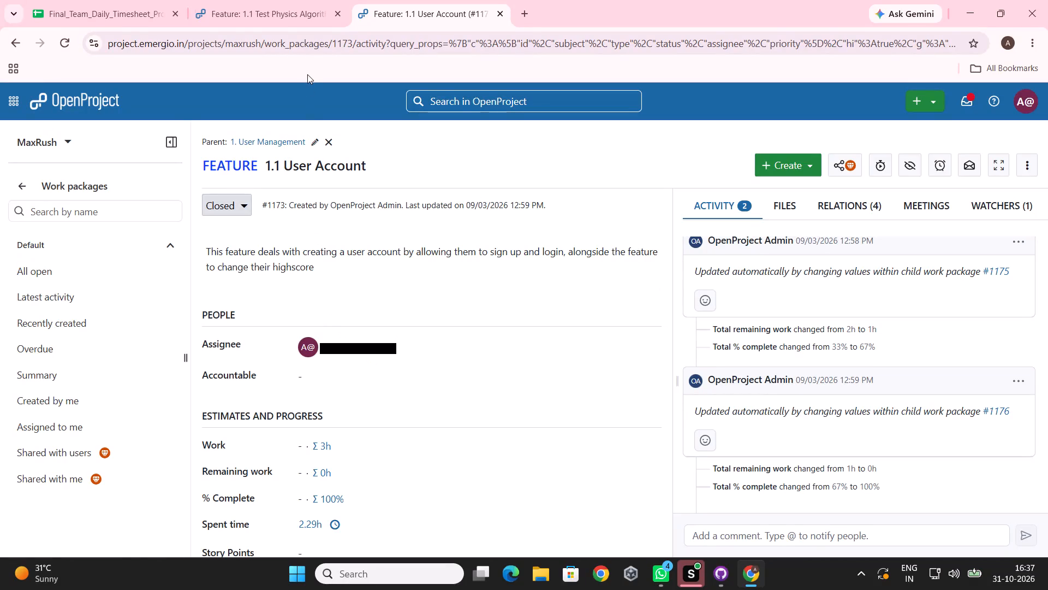
Return to the APPLE RUNNER feature "1.1 Test Physics Algorithm" and save its drafted description.
click(299, 0)
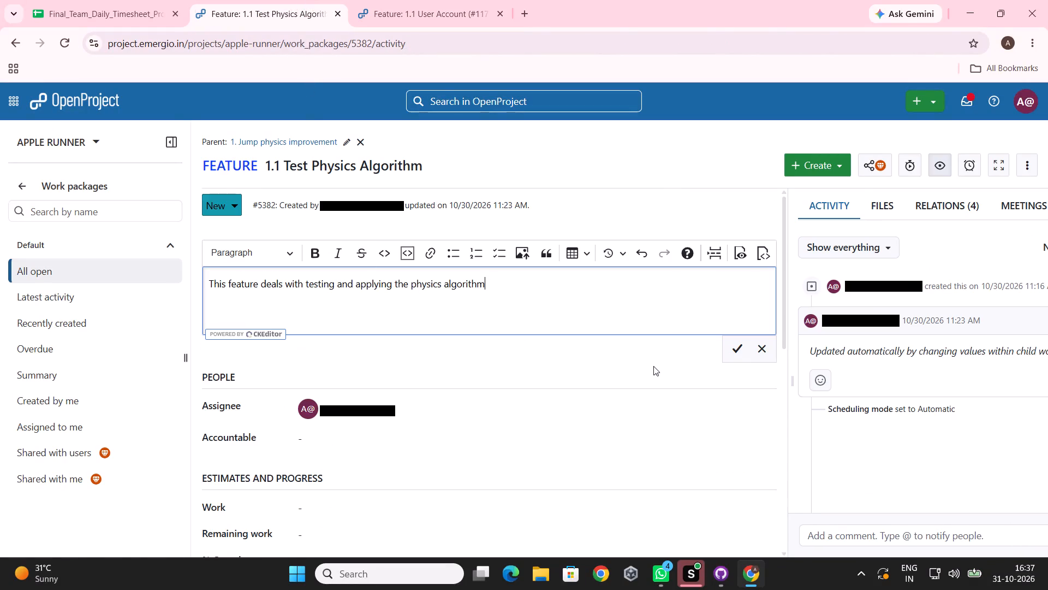
click(734, 350)
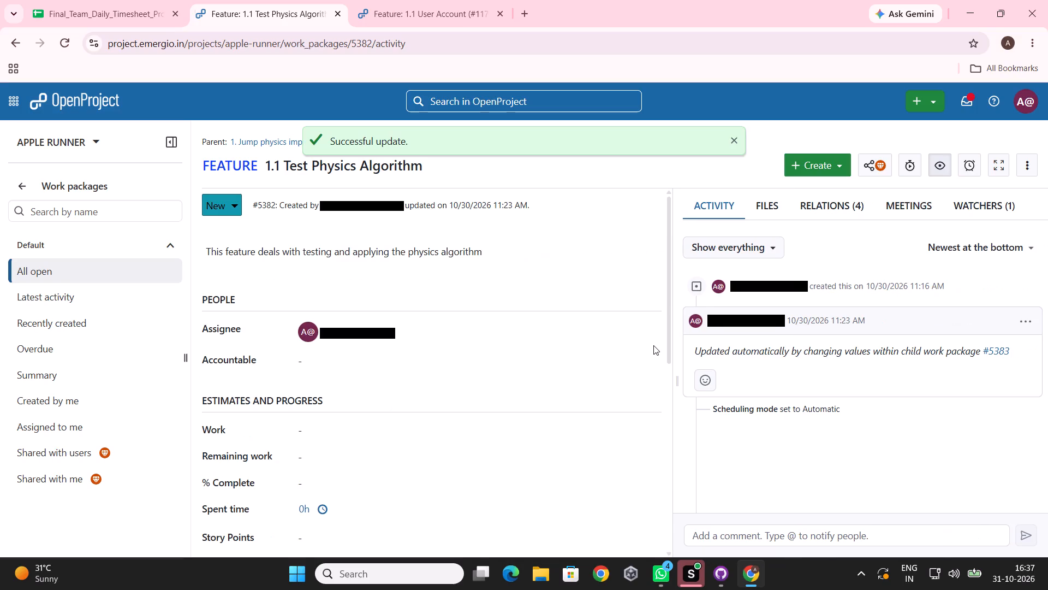
Set and save the feature's Work estimate as 3 hours, then return to the APPLE RUNNER work package list.
click(339, 432)
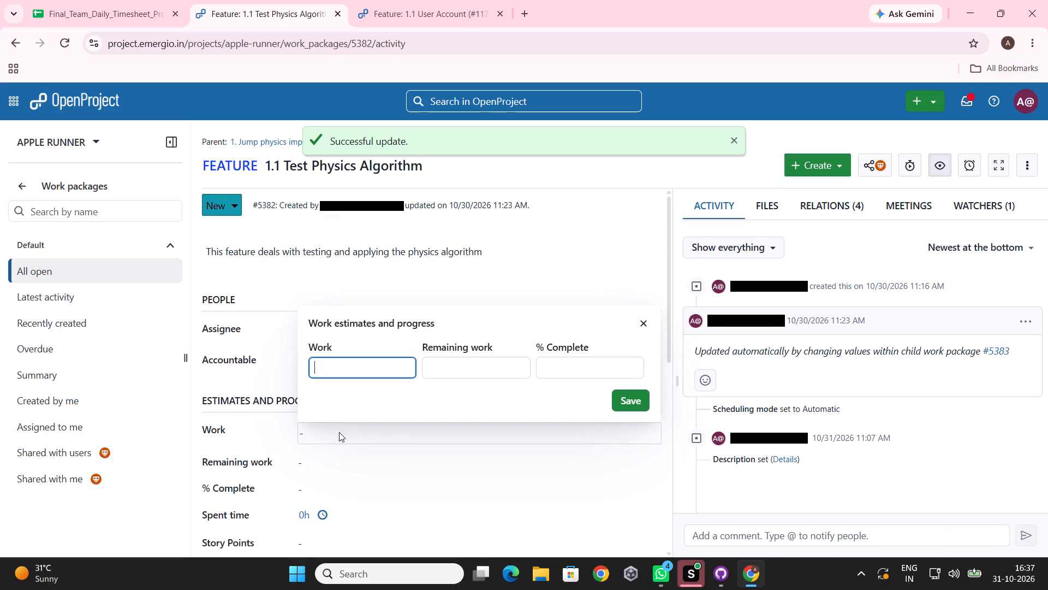
key(3)
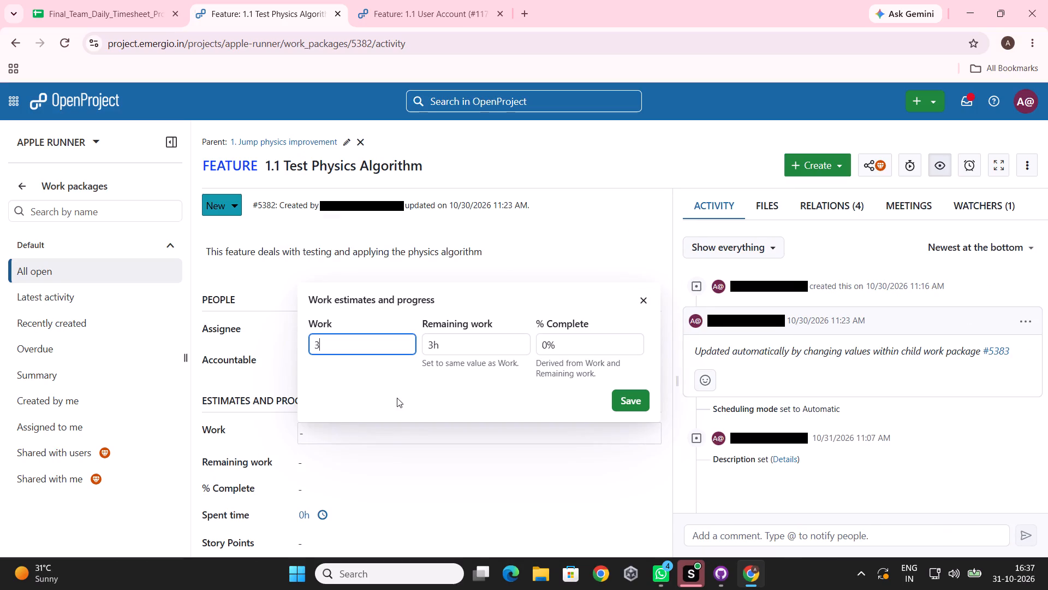
click(622, 409)
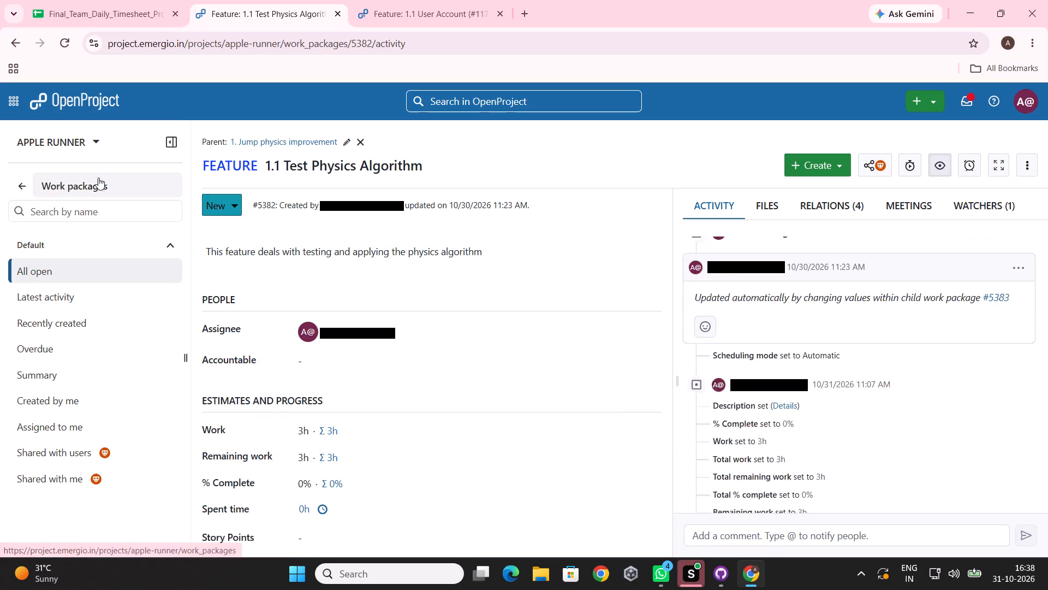
click(96, 194)
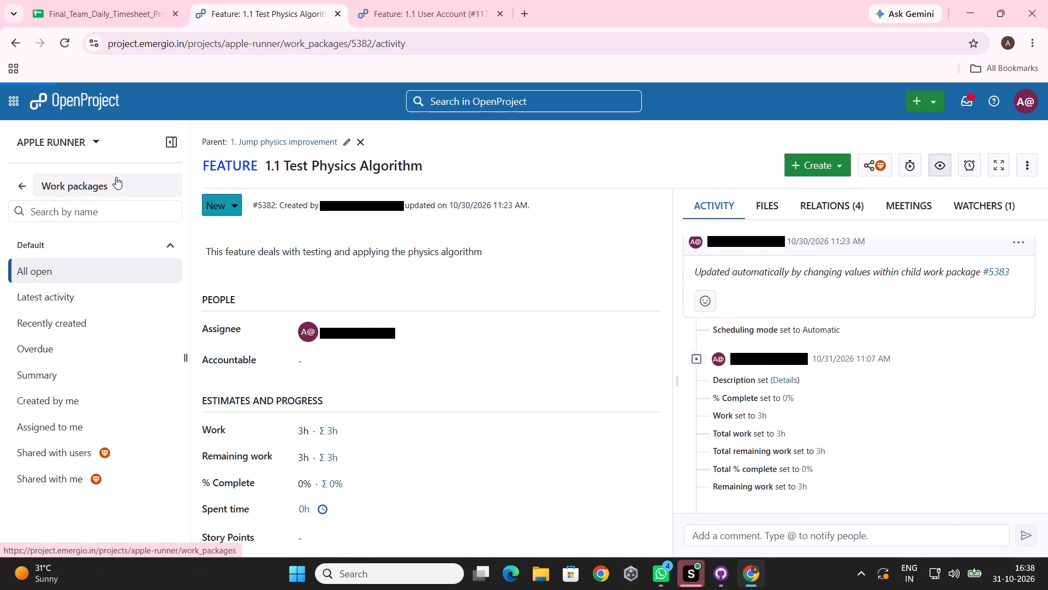
Switch to MaxRush and open the parent epic "1. User Management" of the feature "1.1 User Account".
click(422, 0)
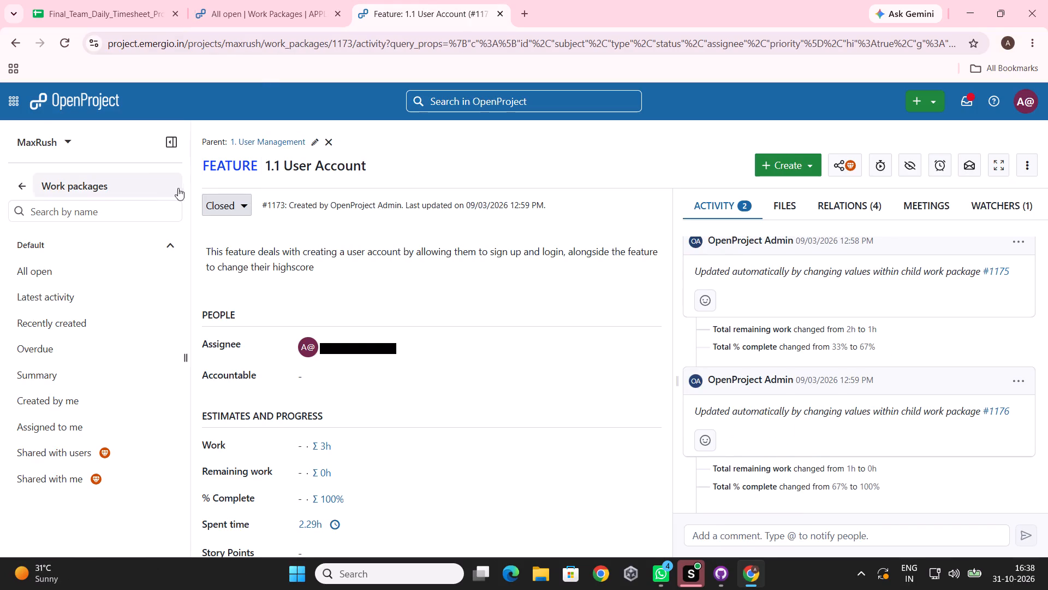
click(265, 143)
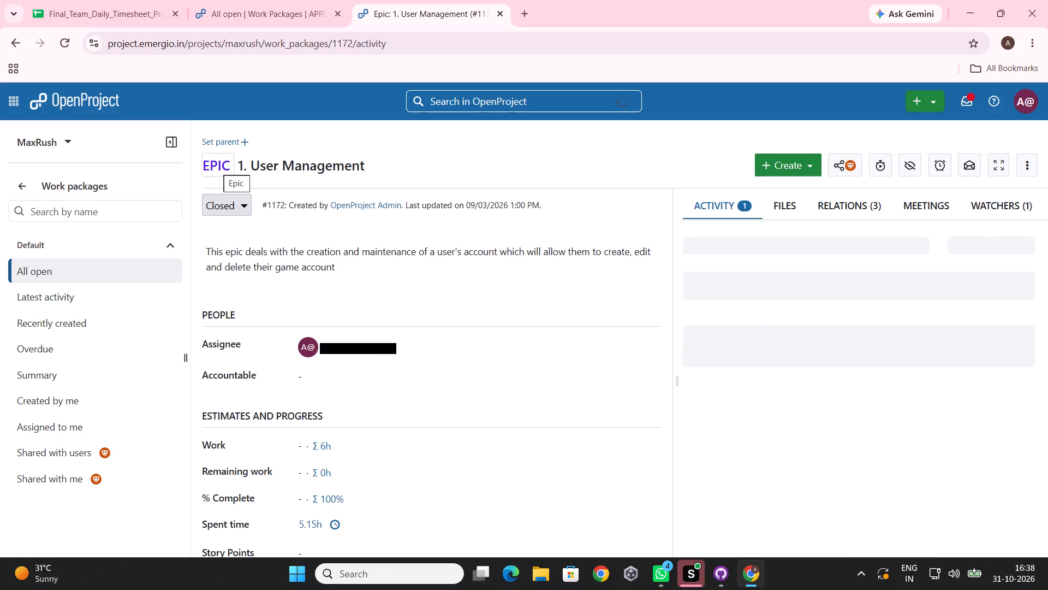
In the MaxRush work package list, remove the open status filter and select the task "1.1.1 Create User Account" for reference.
click(93, 175)
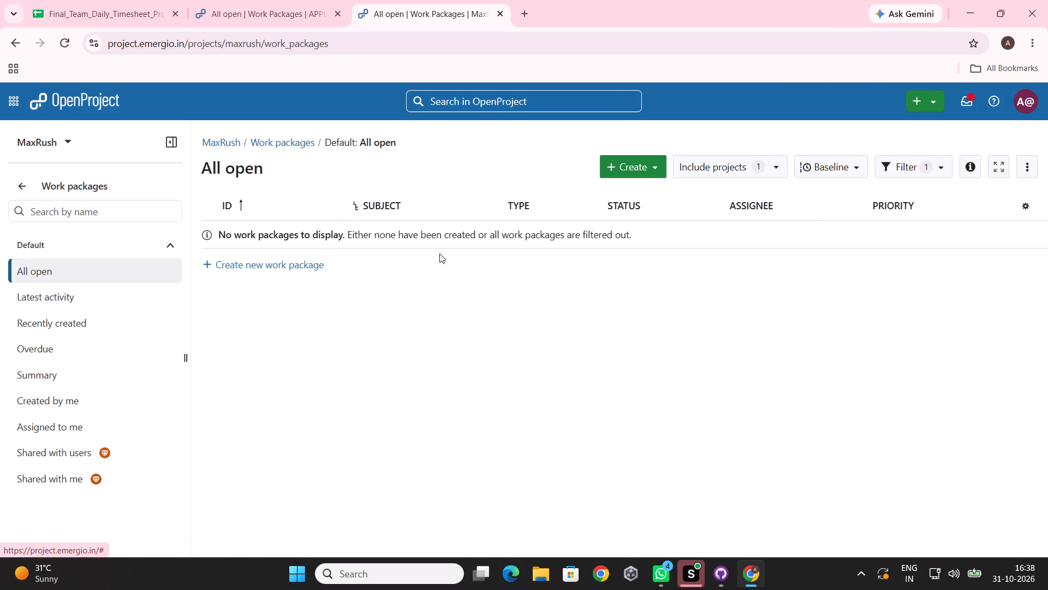
click(883, 167)
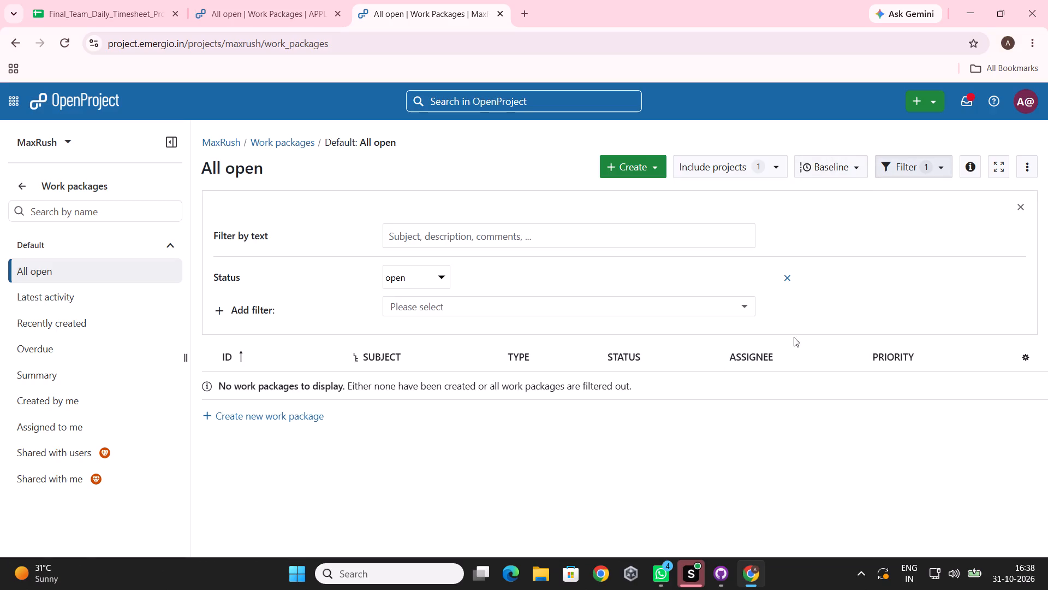
click(791, 280)
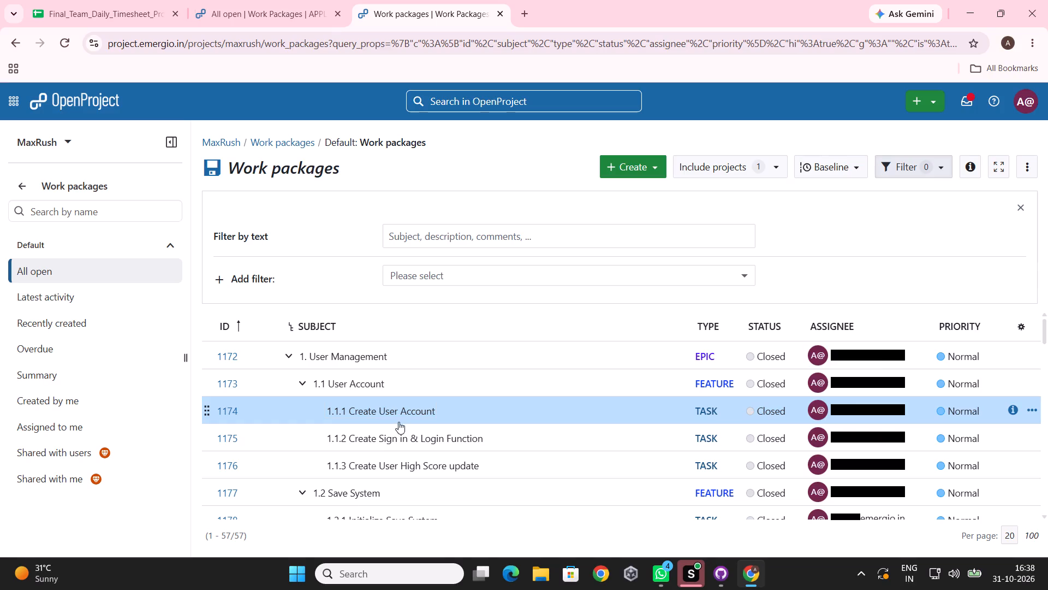
click(398, 413)
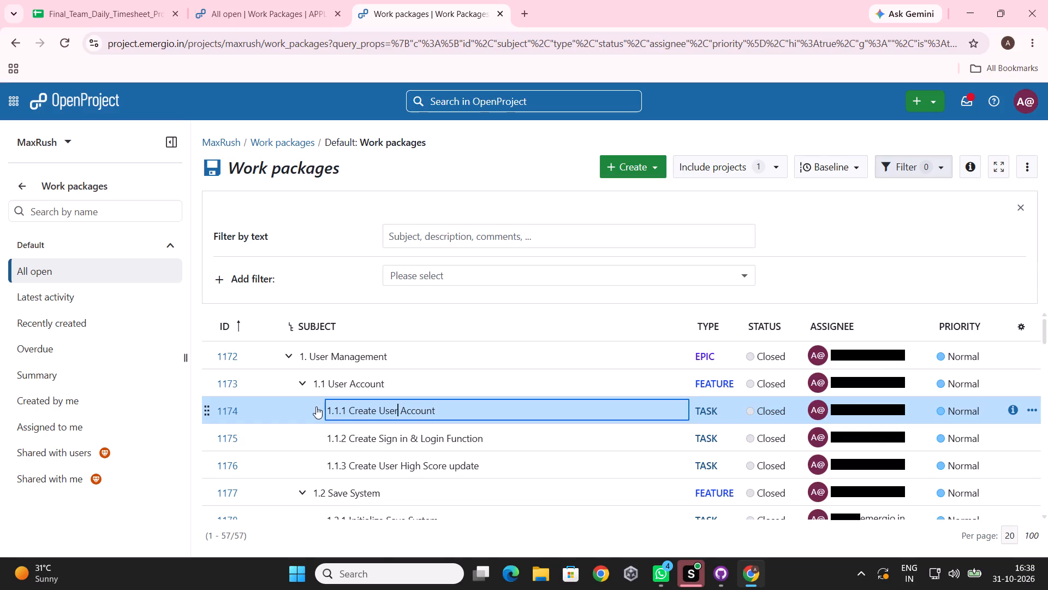
click(302, 406)
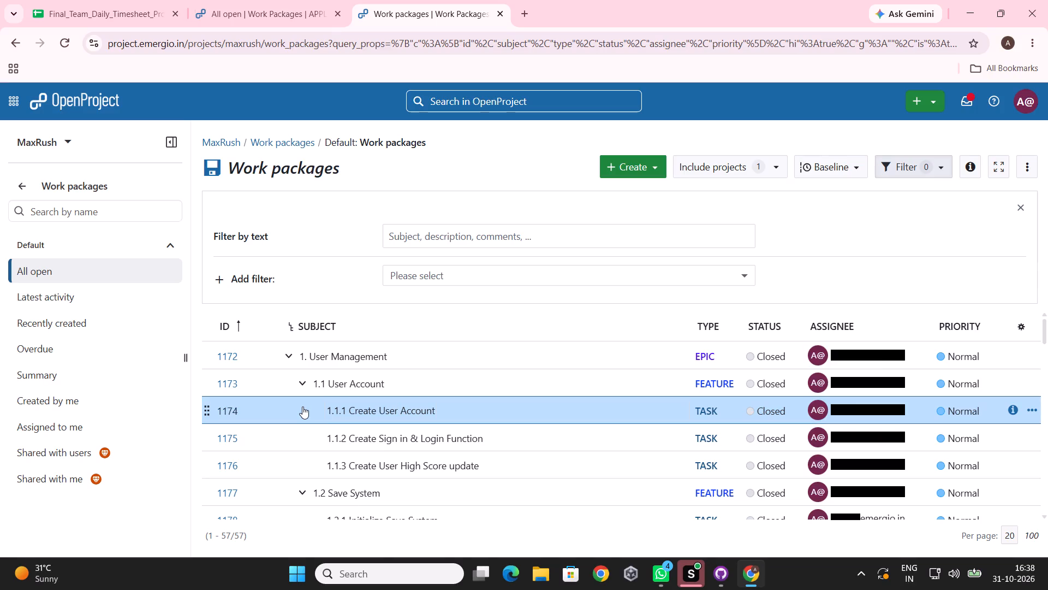